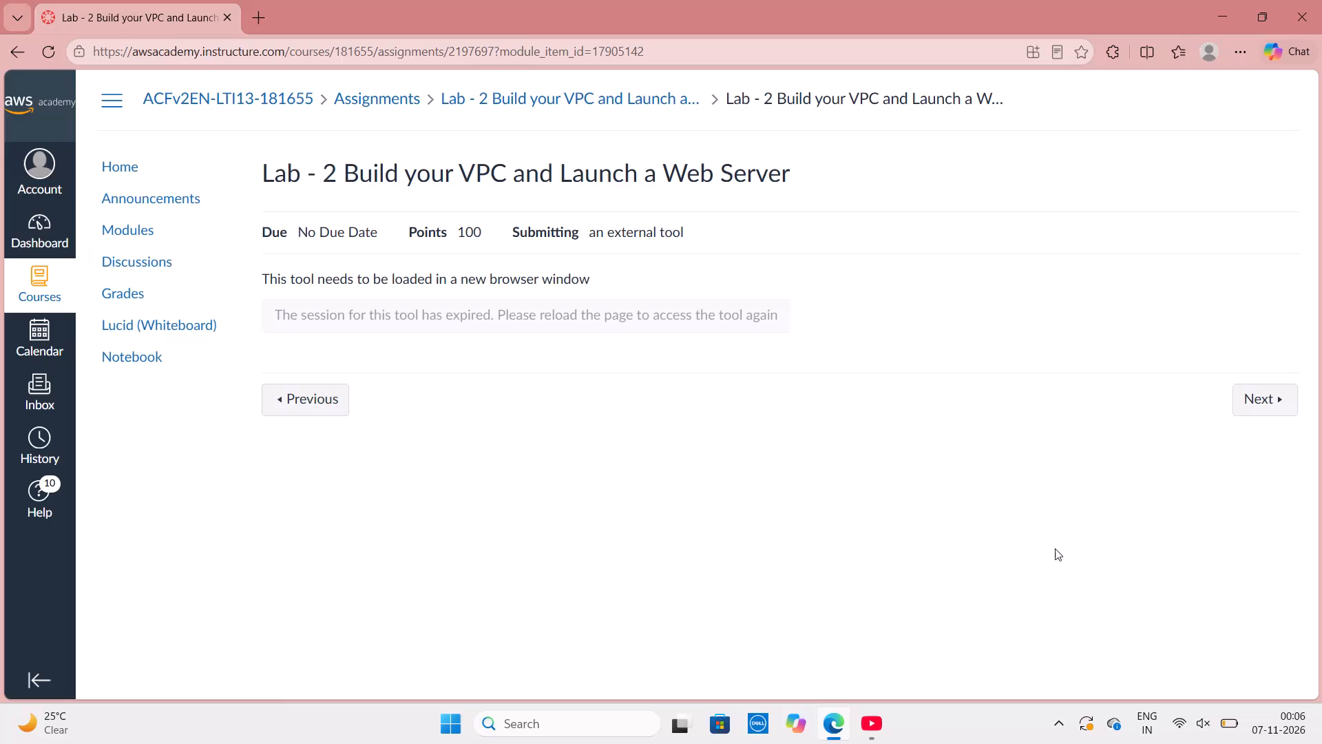
# Reload the expired assignment page and load Lab - 2 Build your VPC and Launch a Web Server in a new window.
pyautogui.hscroll(-1, 786, 253)
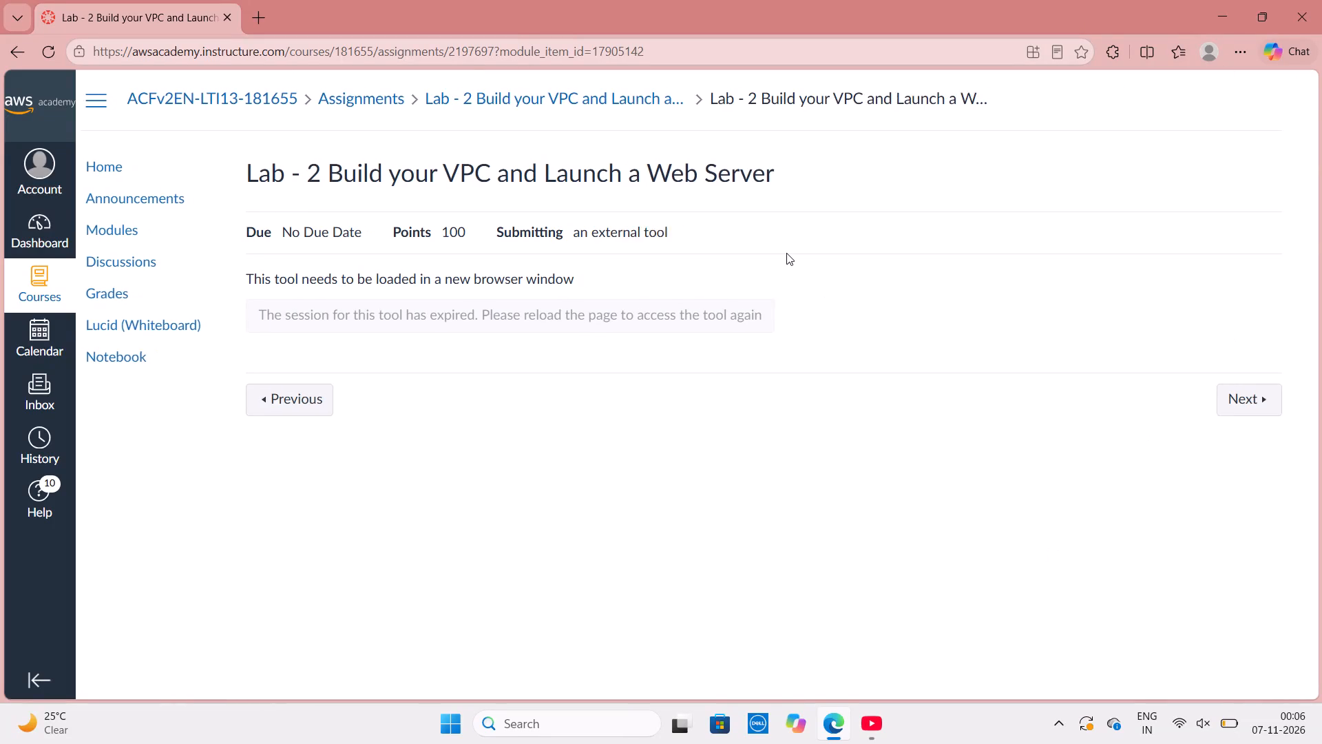
pyautogui.hscroll(-1, 786, 253)
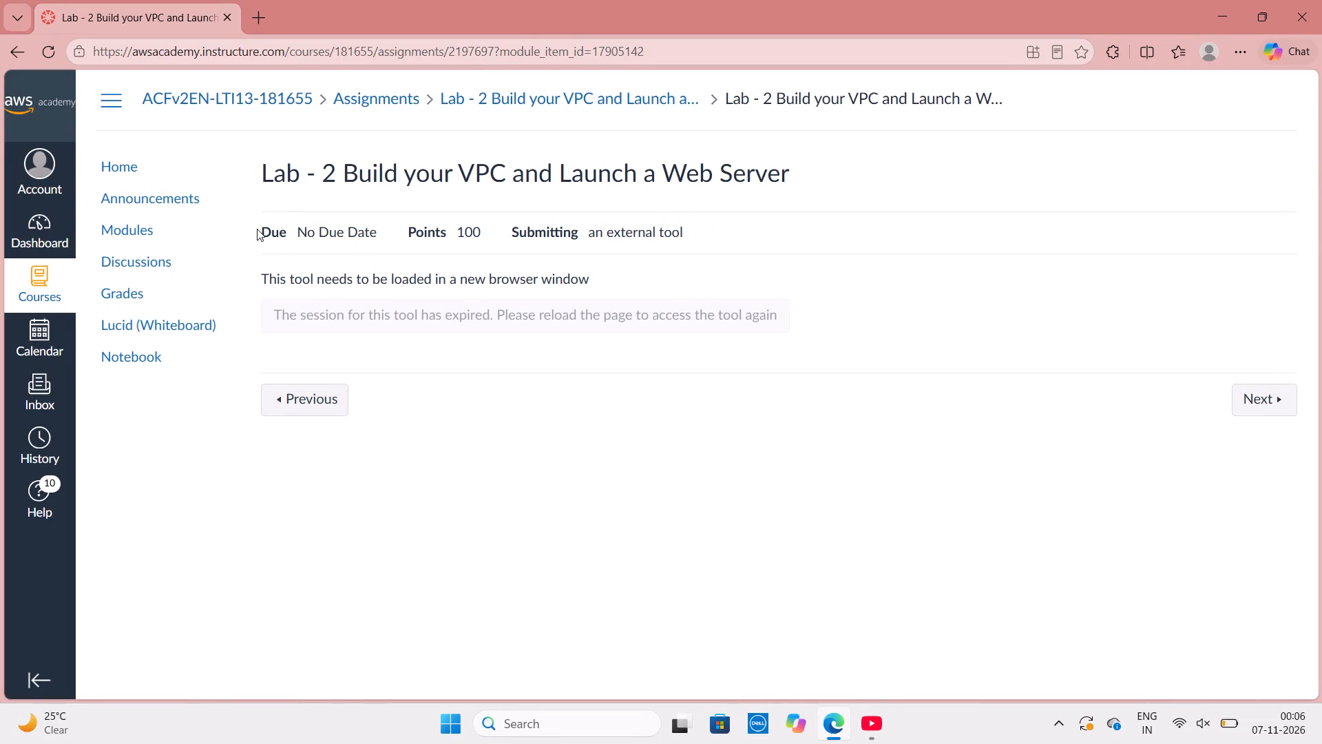
pyautogui.click(56, 52)
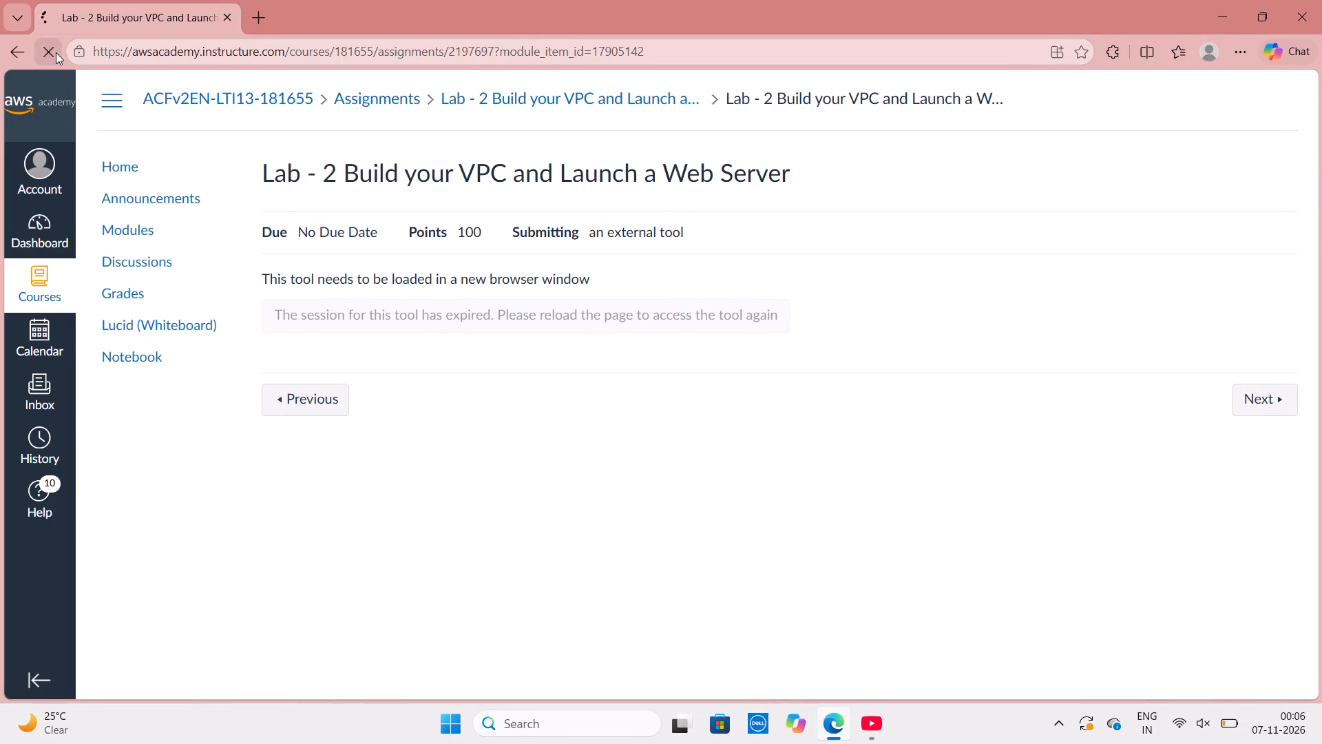
pyautogui.rightClick(56, 52)
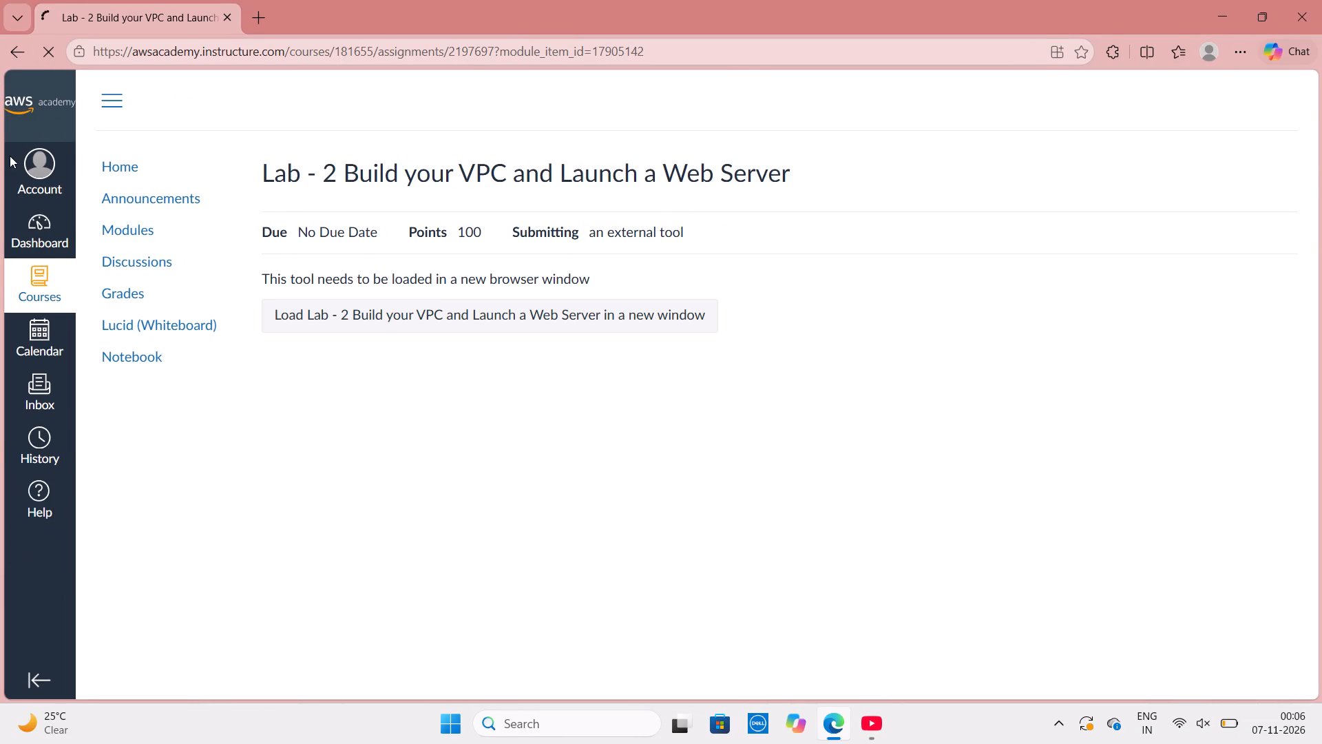
pyautogui.click(445, 327)
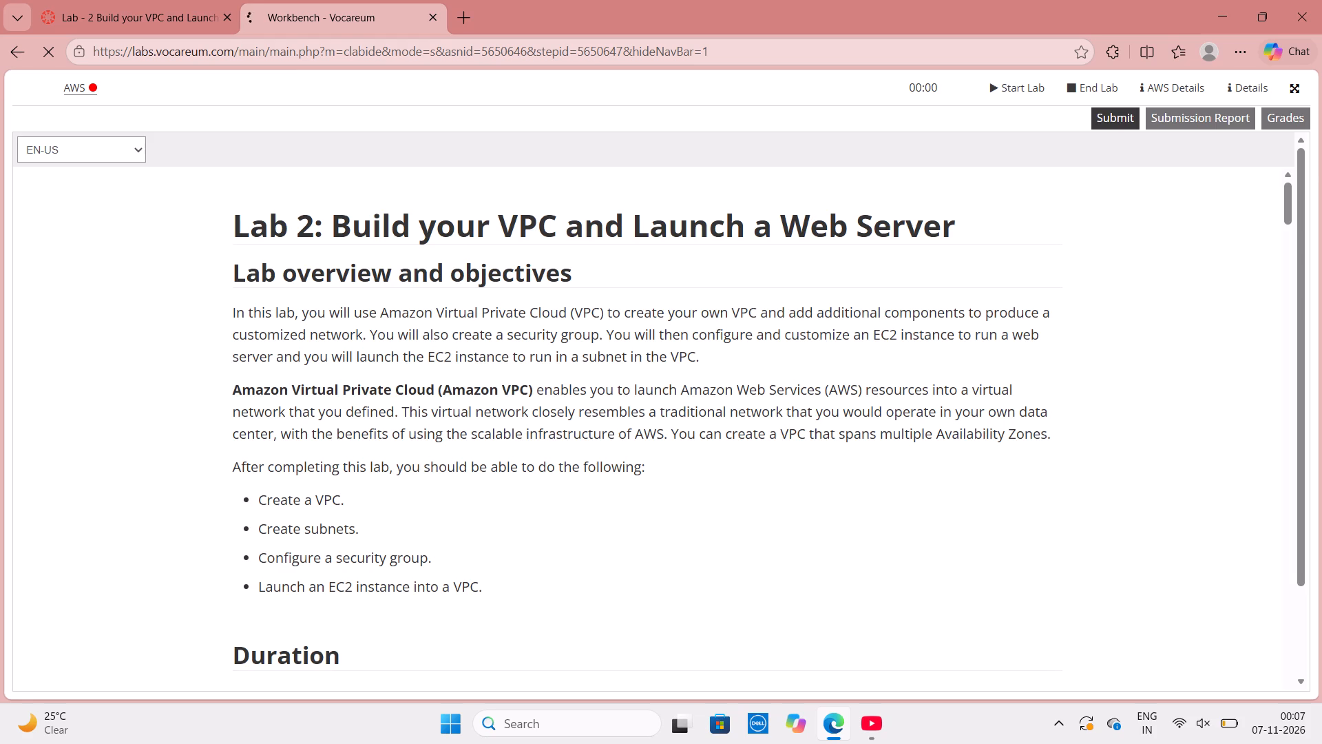
# Start the lab session for Lab 2.
pyautogui.click(1006, 88)
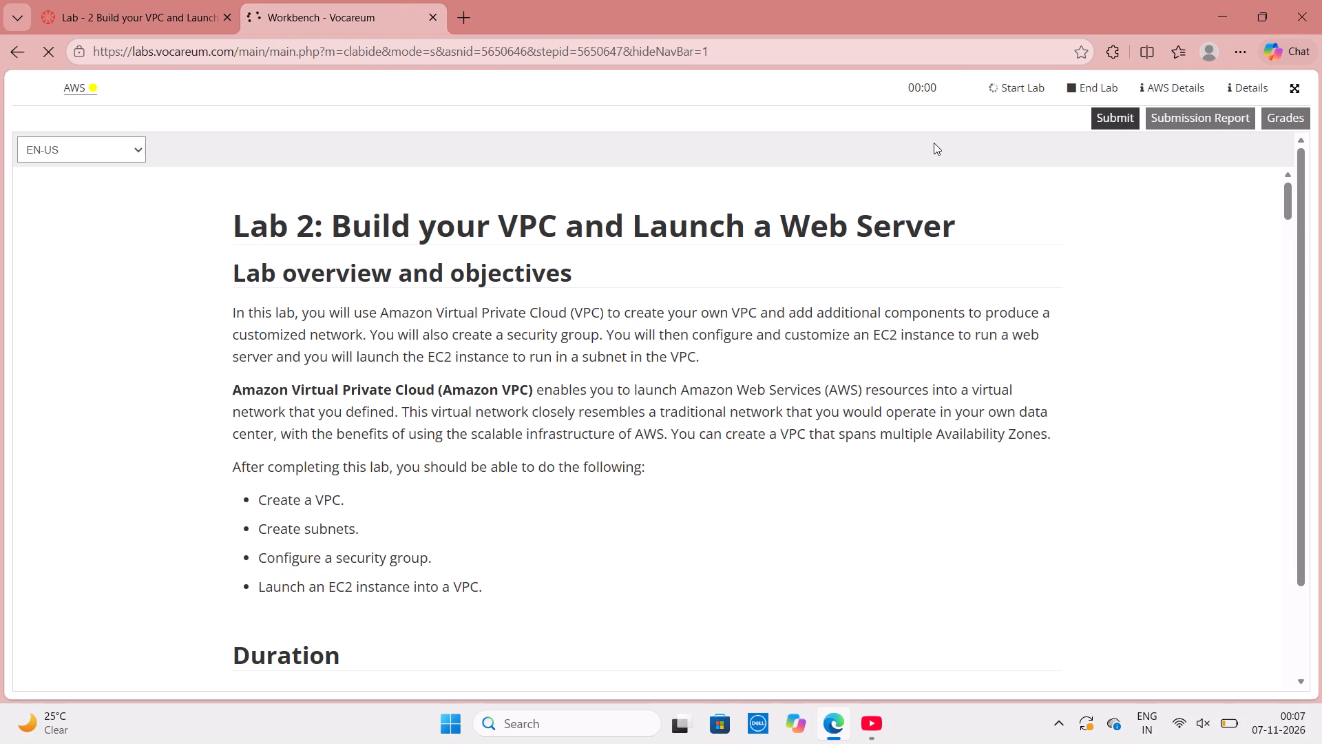
# Read through the lab instructions from the overview to Task 1: Create Your VPC, including the VPC settings to configure.
pyautogui.scroll(-4, 927, 123)
pyautogui.scroll(-9, 504, 490)
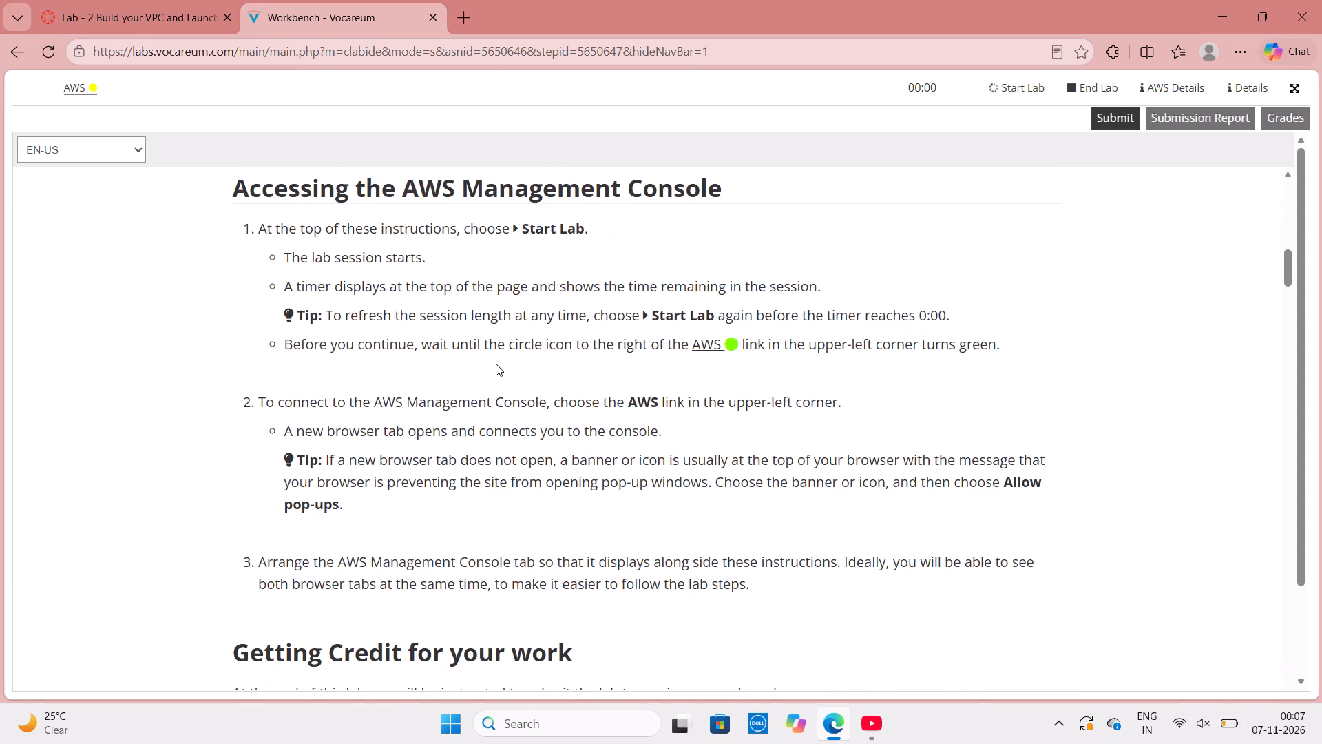
pyautogui.scroll(-5, 497, 351)
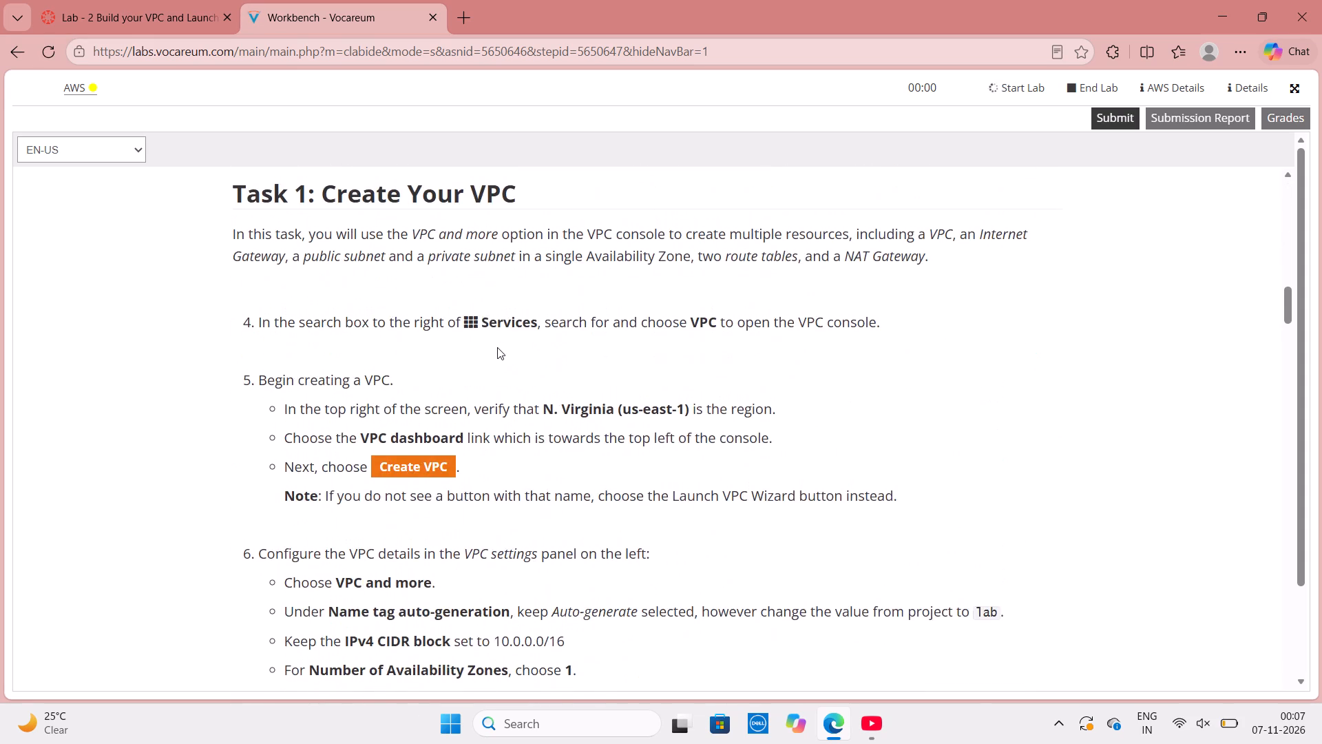
pyautogui.scroll(-1, 497, 347)
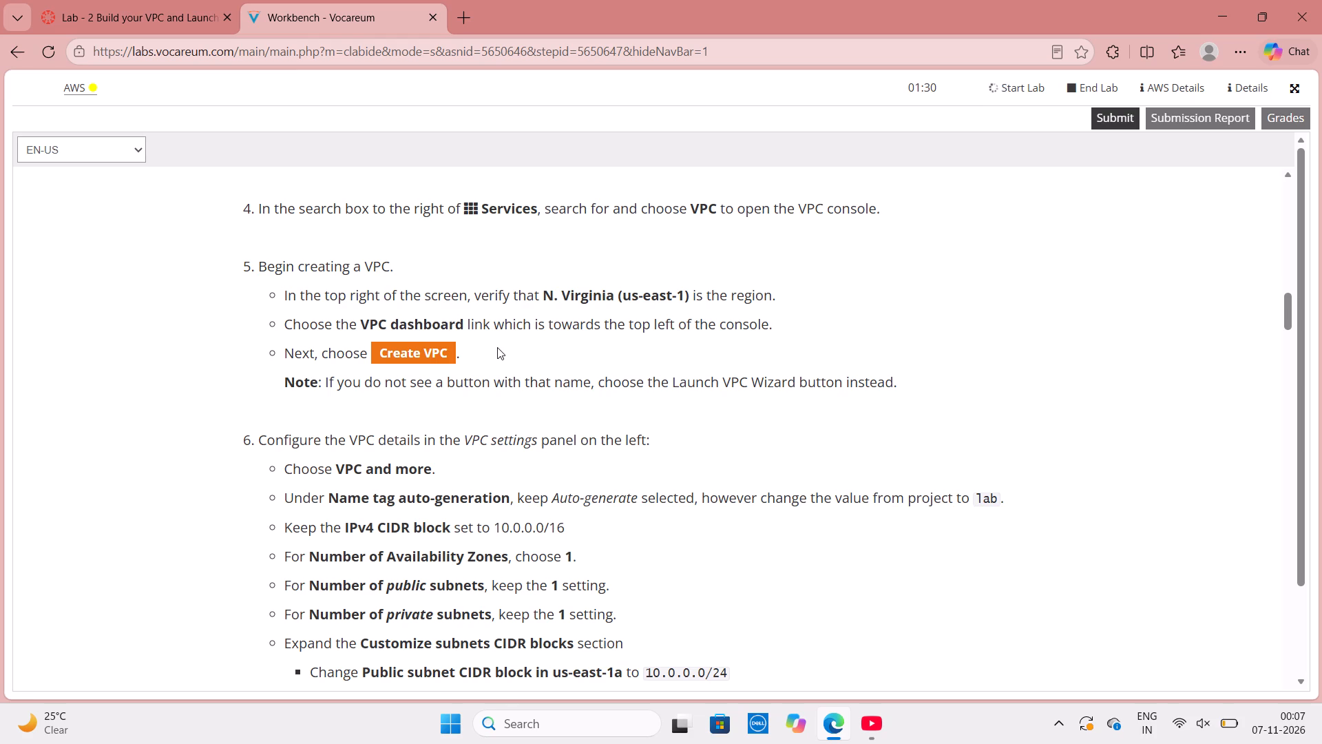
pyautogui.scroll(-2, 497, 338)
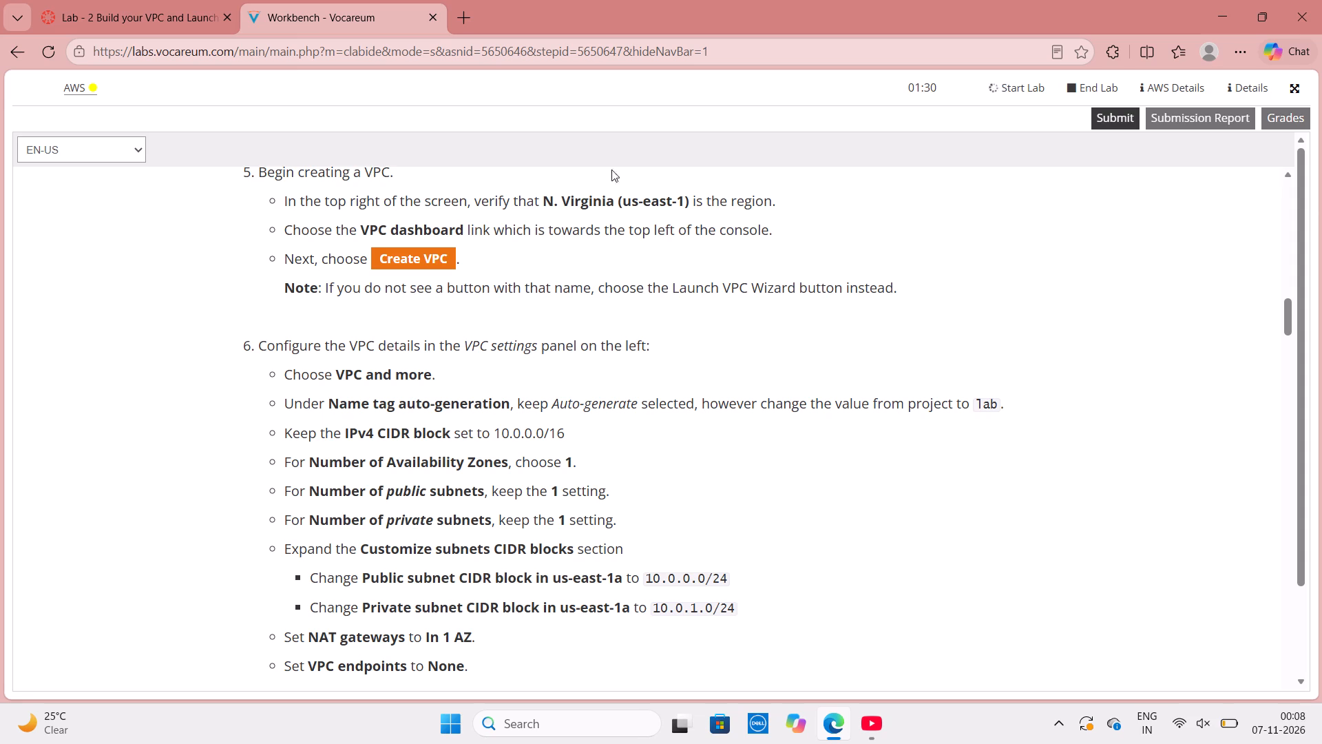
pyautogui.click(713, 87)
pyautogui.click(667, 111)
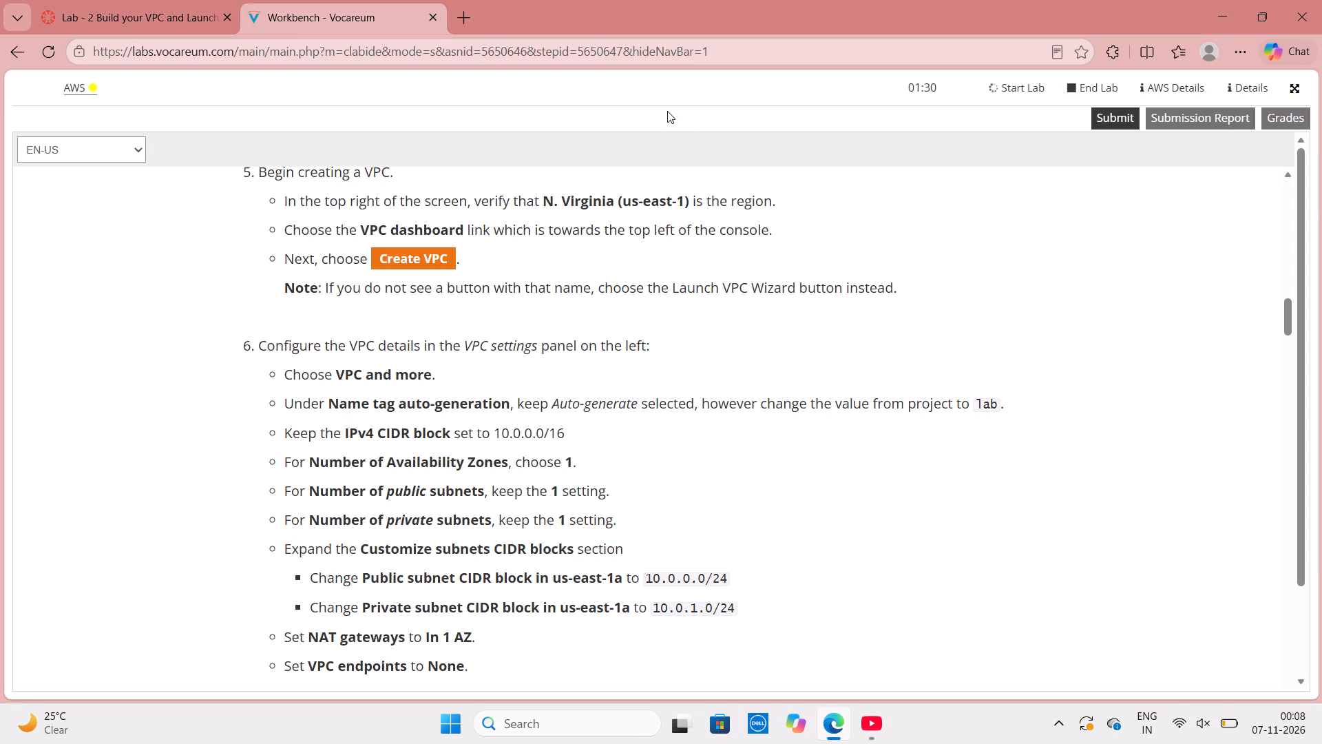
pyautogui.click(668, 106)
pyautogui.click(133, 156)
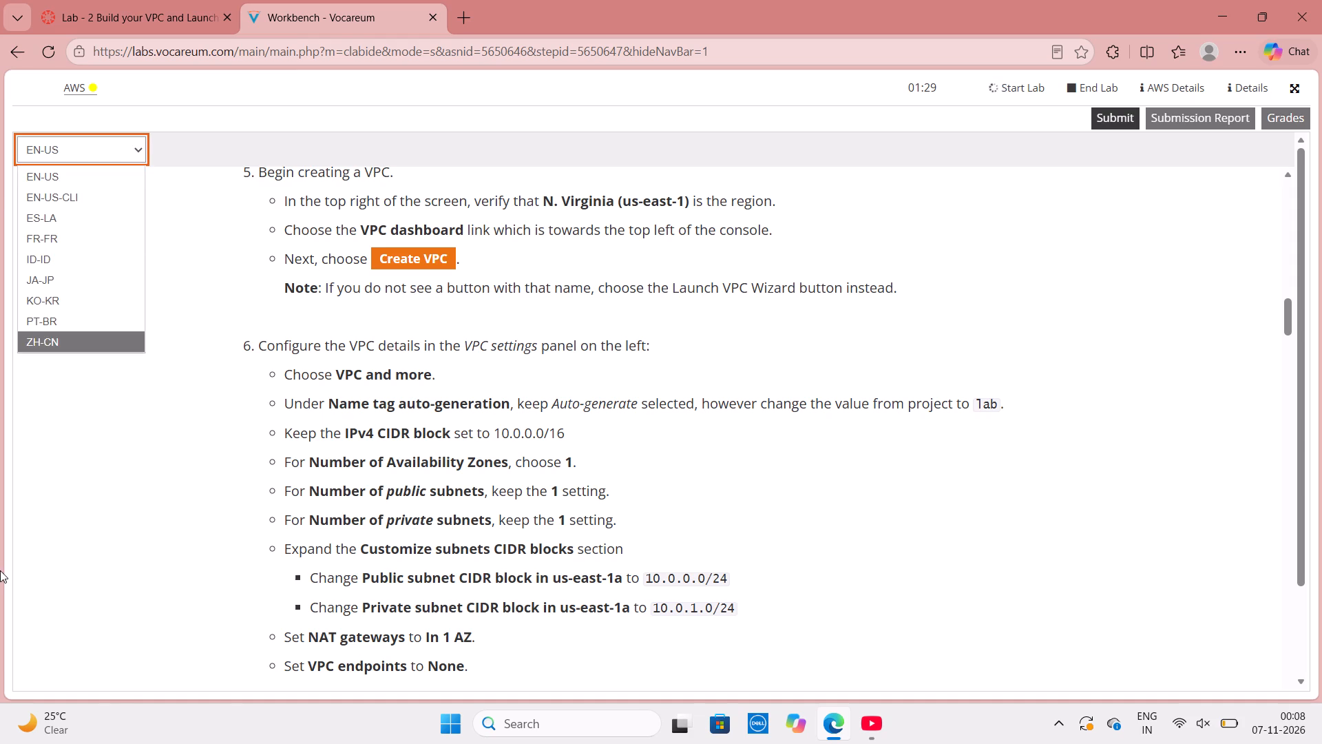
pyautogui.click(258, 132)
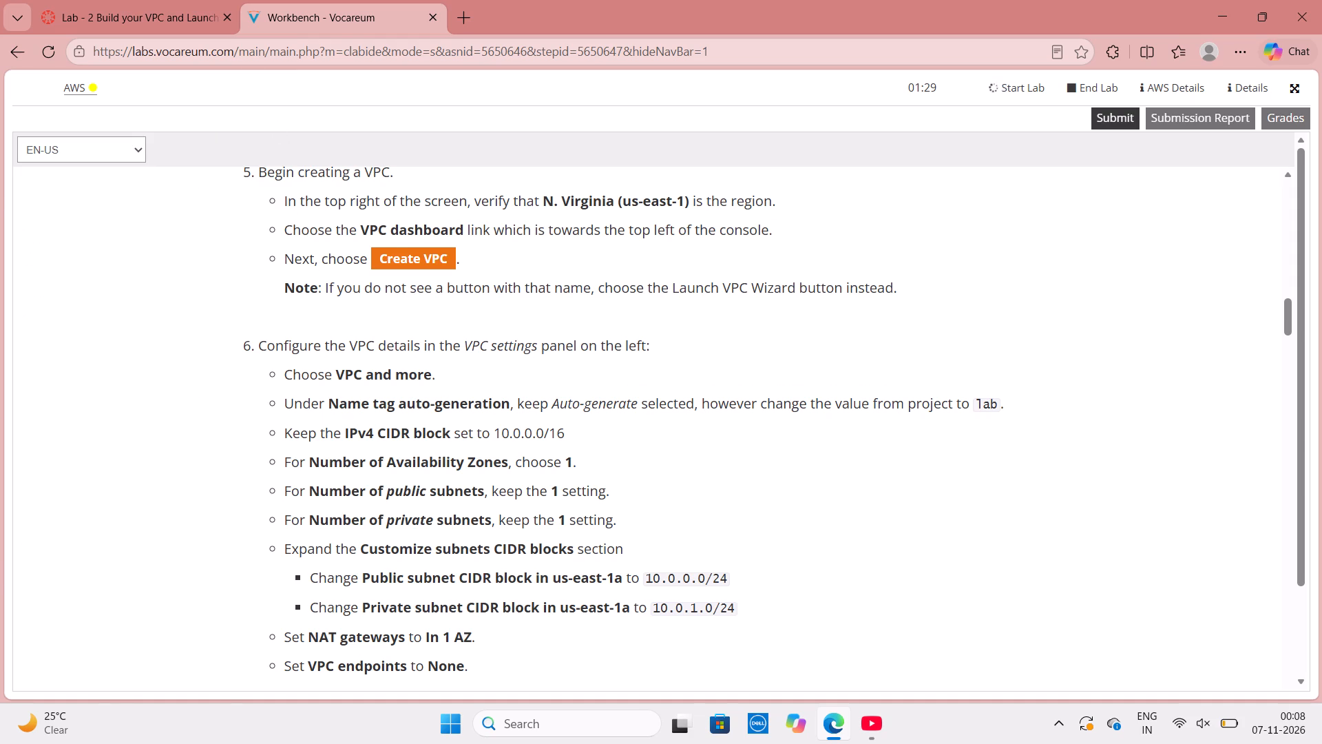
# Review the VPC configuration details in instruction 6 and the preview settings in instruction 7 of Task 1.
pyautogui.scroll(-2, 441, 296)
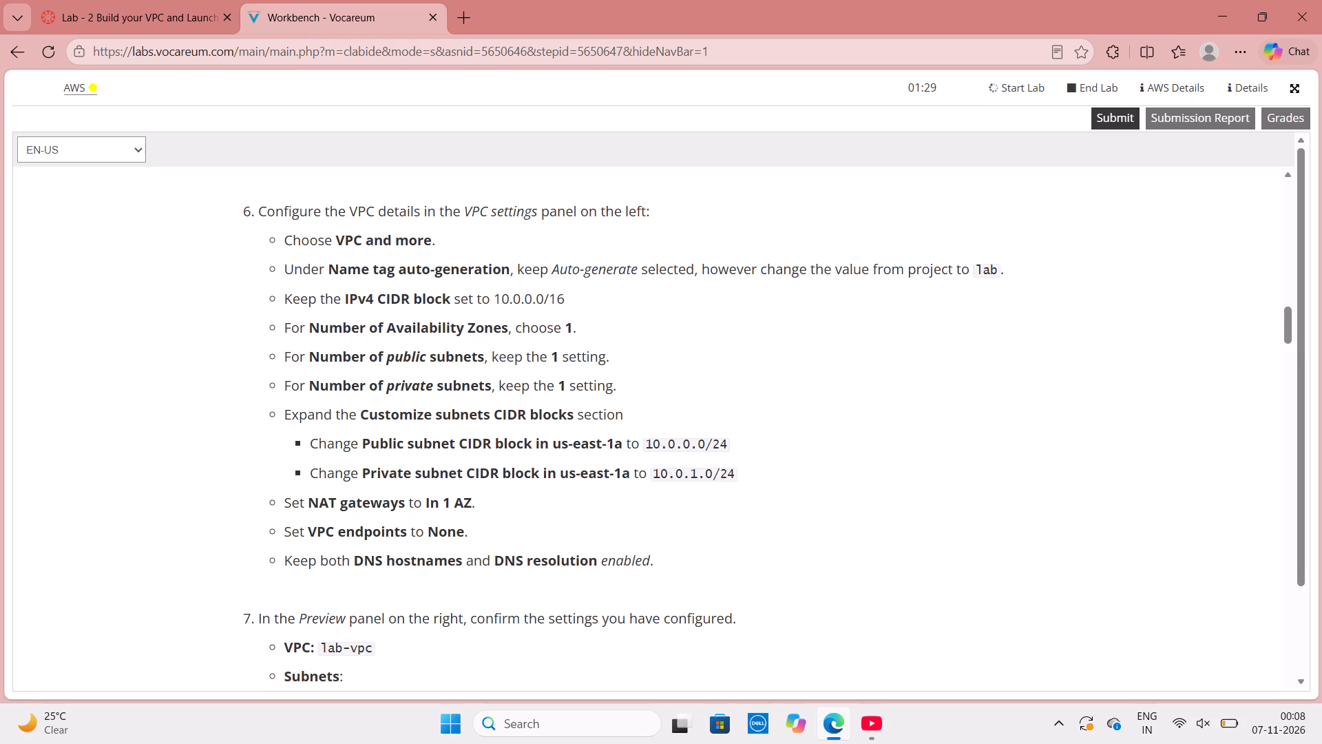
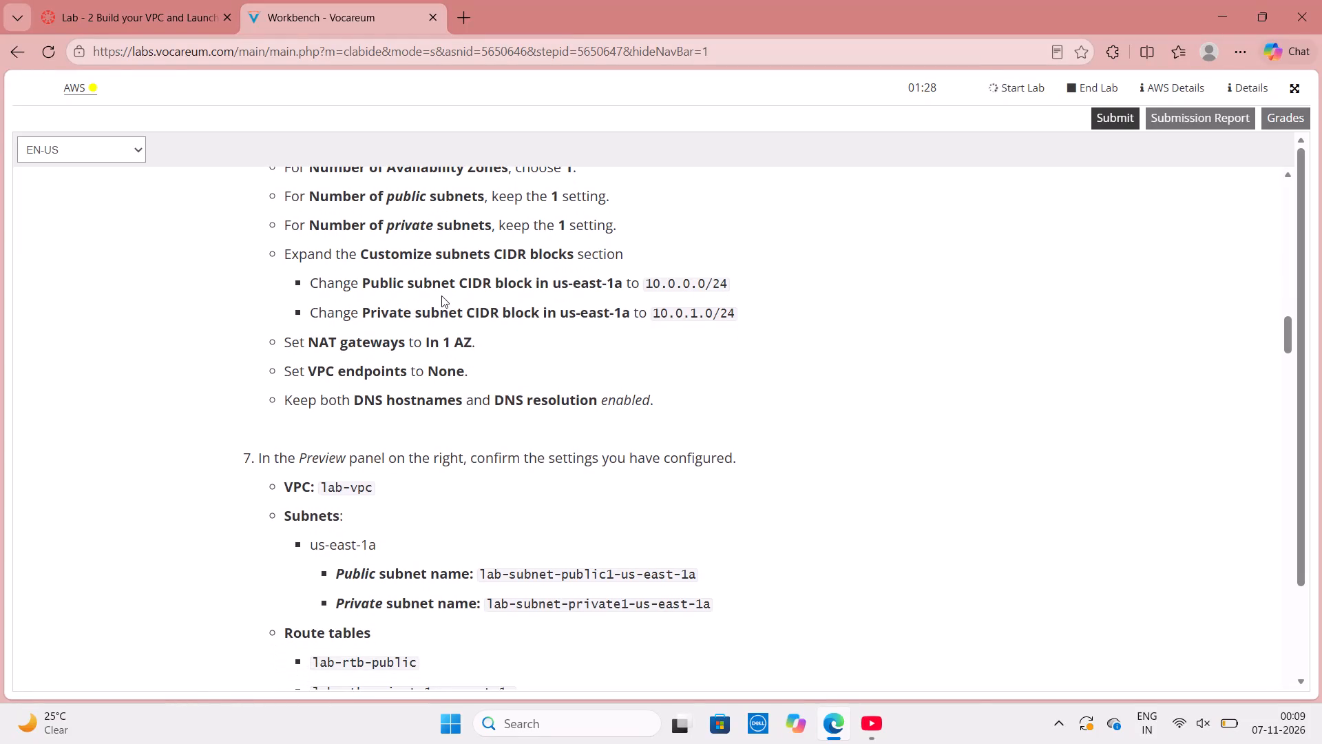
# Review the preview settings in instruction 7 of Task 1, through to the Create VPC instruction in step 8.
pyautogui.scroll(-2, 441, 296)
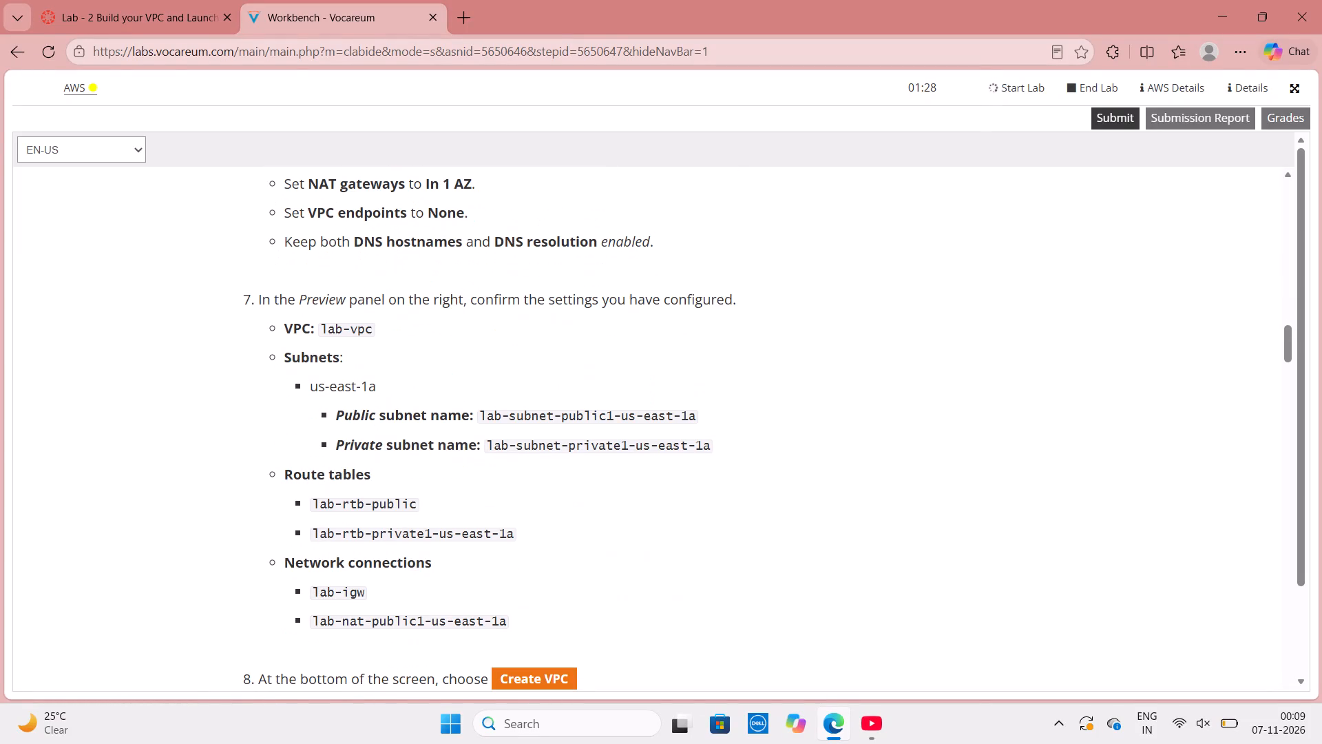
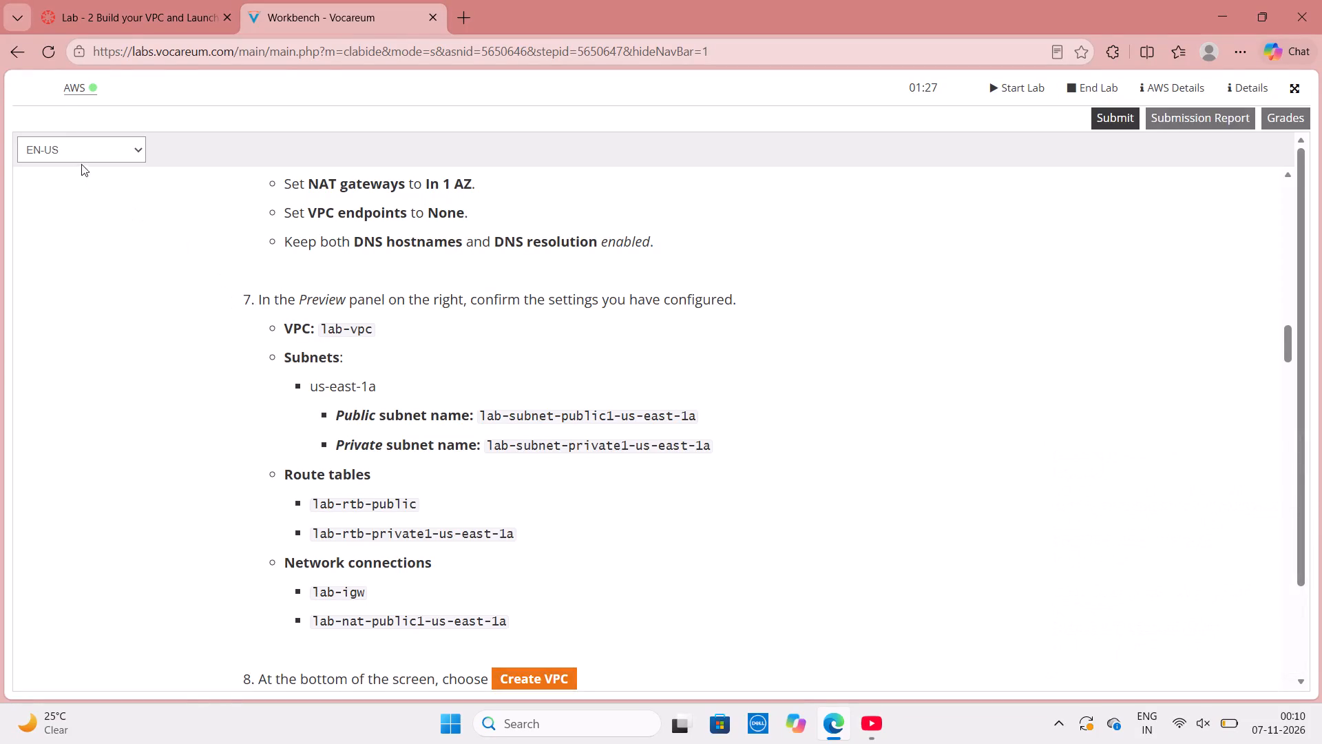
# Open the AWS Management Console from the running lab and show it in split view beside the lab instructions.
pyautogui.click(89, 87)
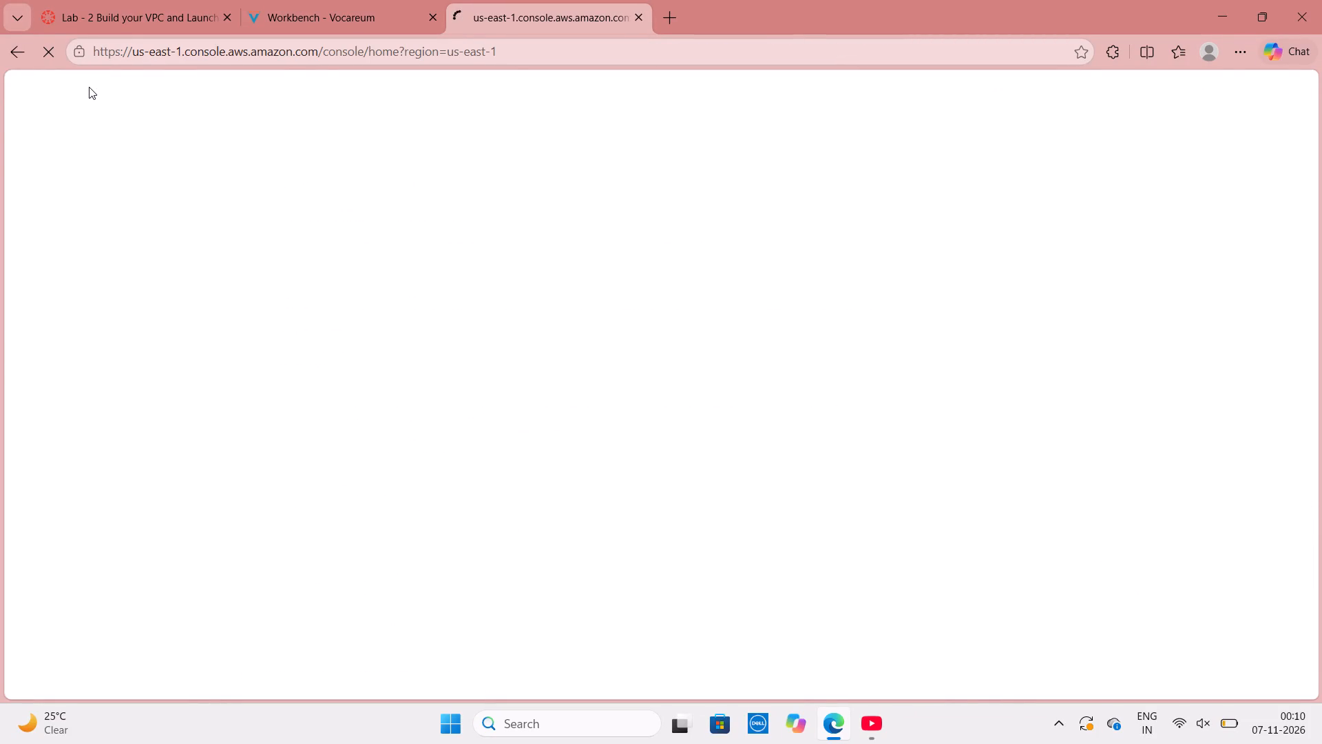
pyautogui.click(312, 32)
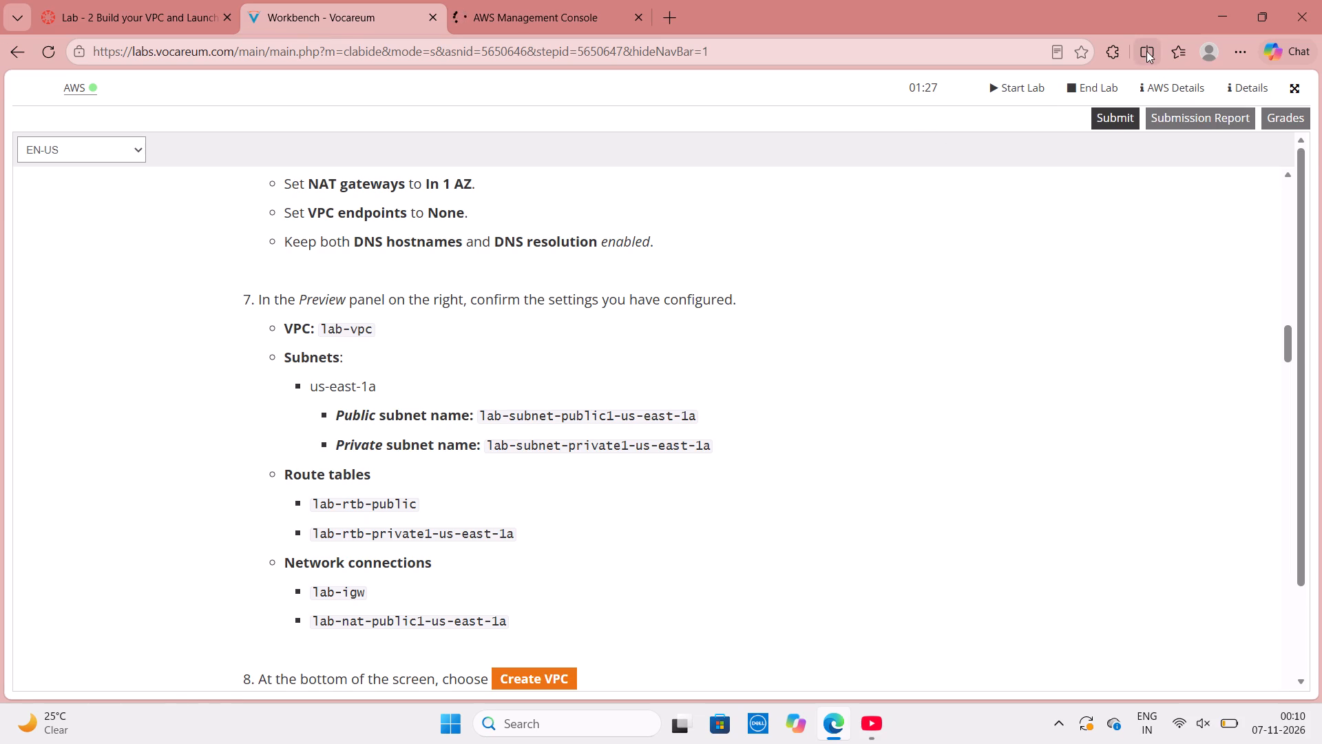
pyautogui.click(1146, 51)
pyautogui.click(969, 371)
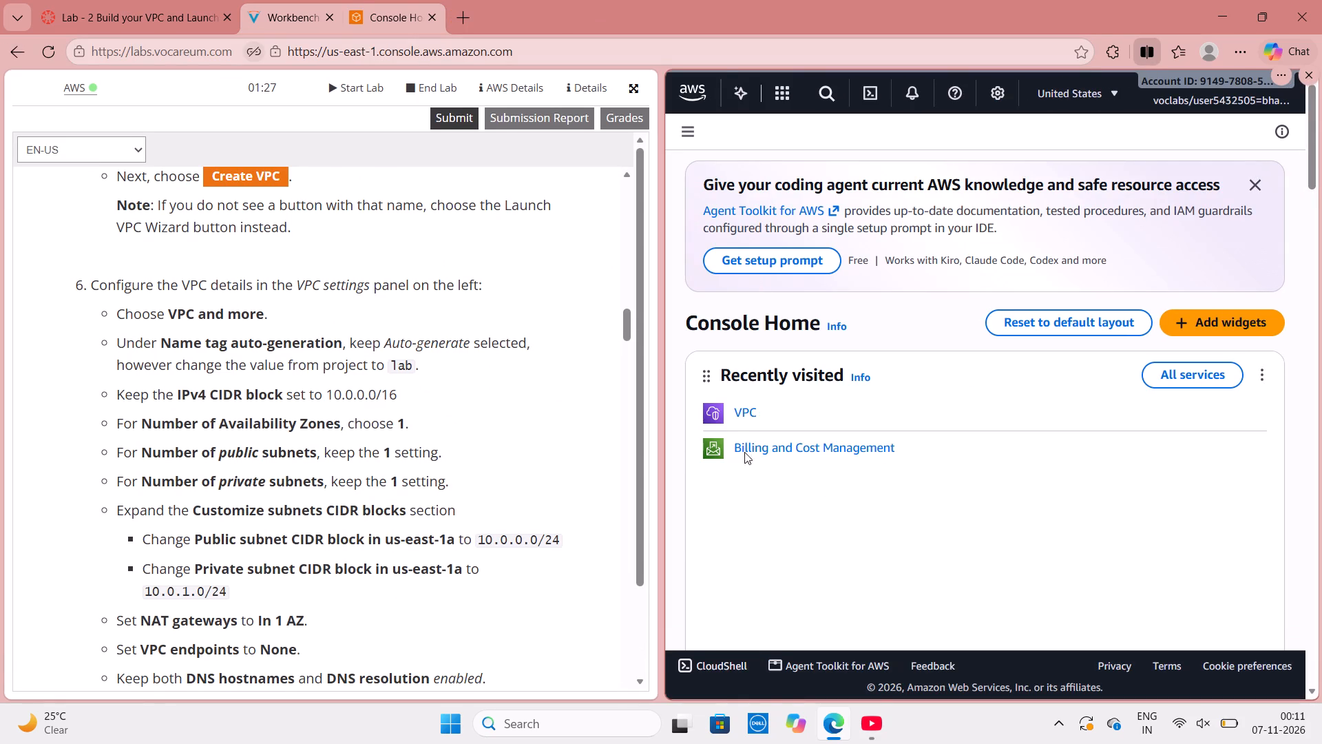
# Open the VPC service dashboard from Console Home and open the Create VPC form.
pyautogui.click(746, 415)
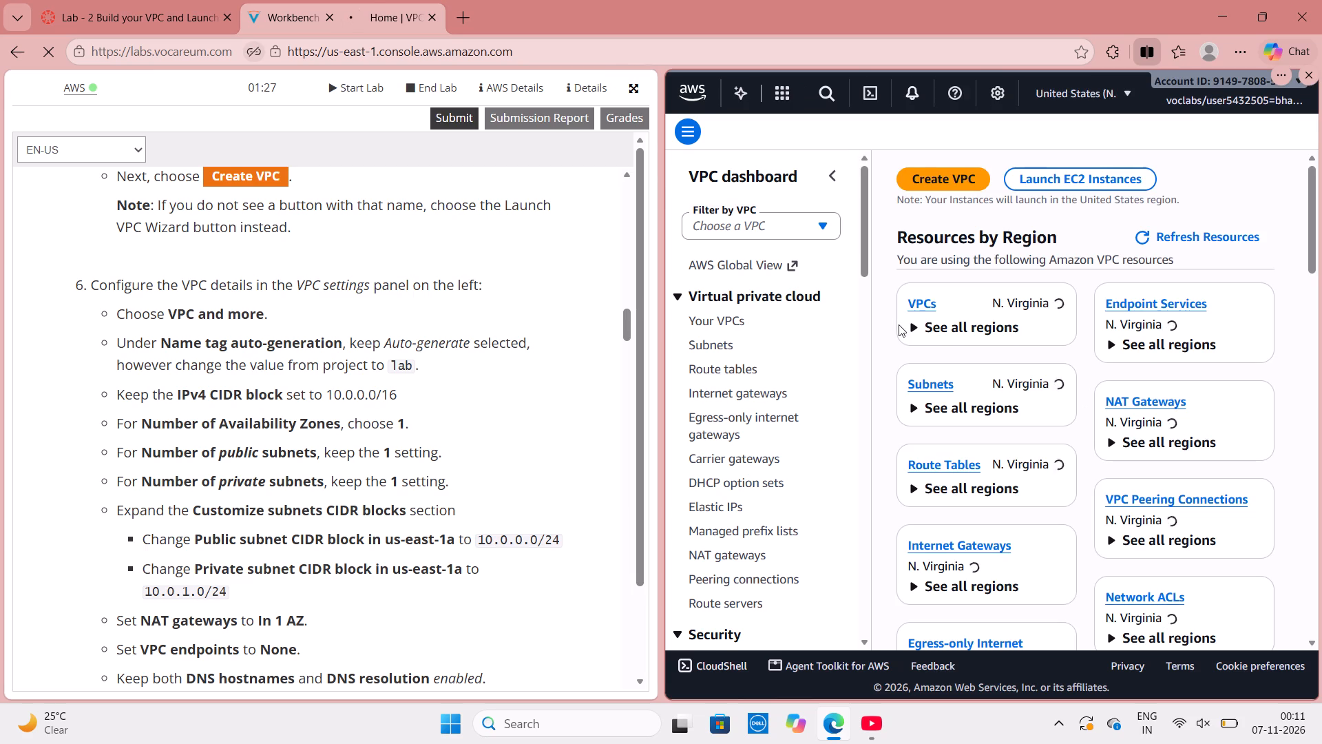
pyautogui.click(944, 192)
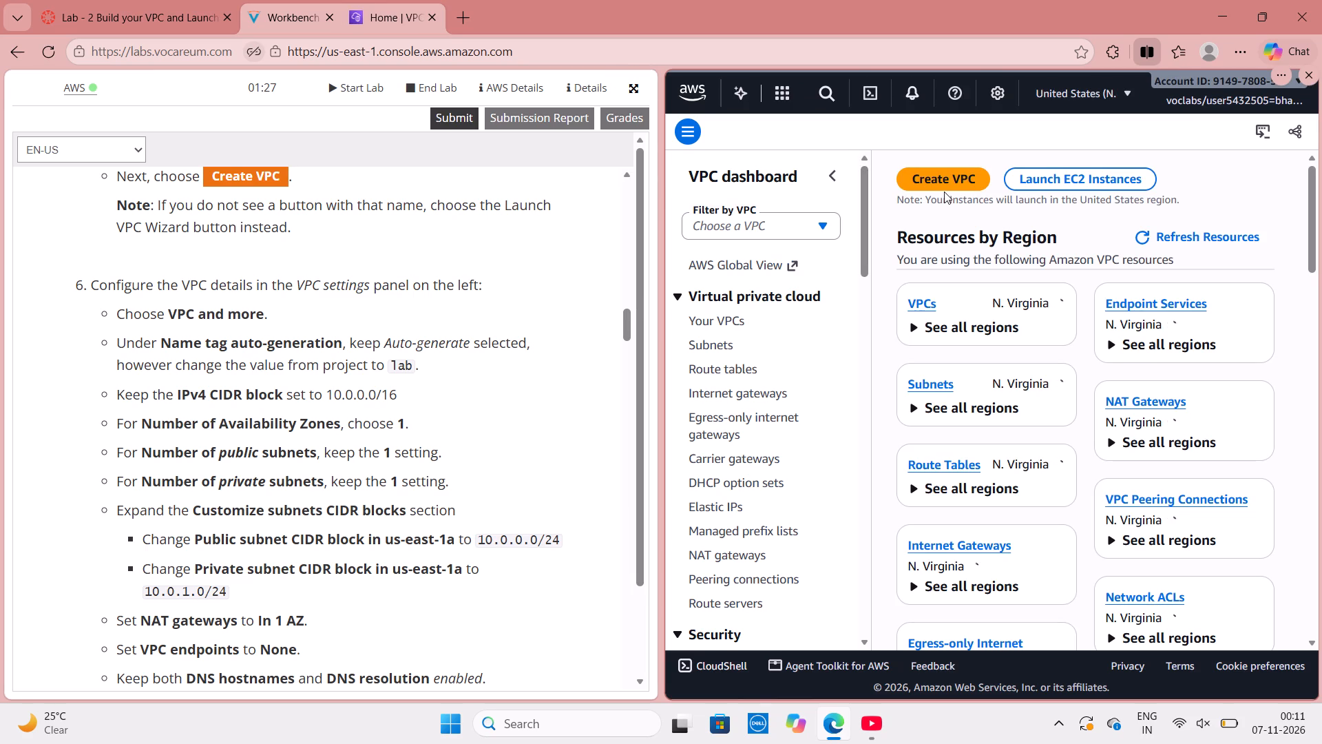
pyautogui.click(943, 180)
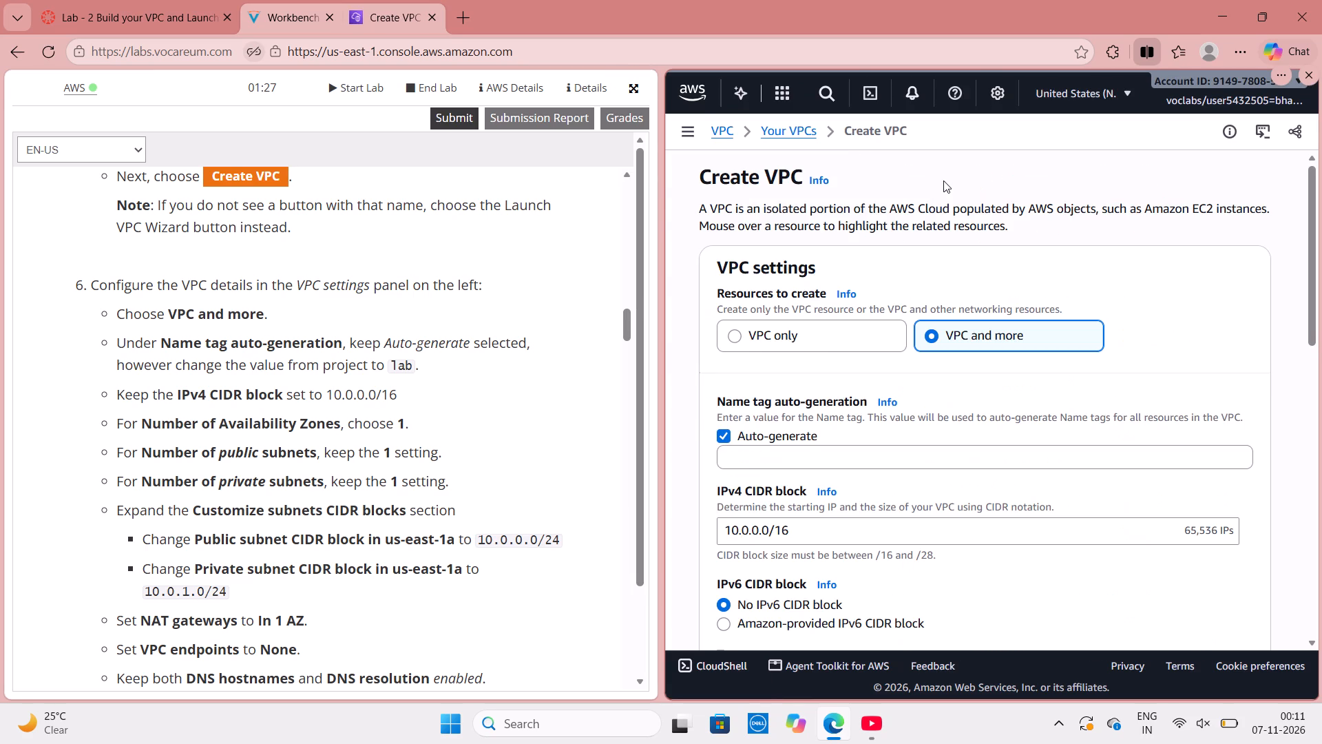
# Set the auto-generated name tag to lab in the VPC settings.
pyautogui.scroll(-2, 861, 379)
pyautogui.scroll(1, 806, 241)
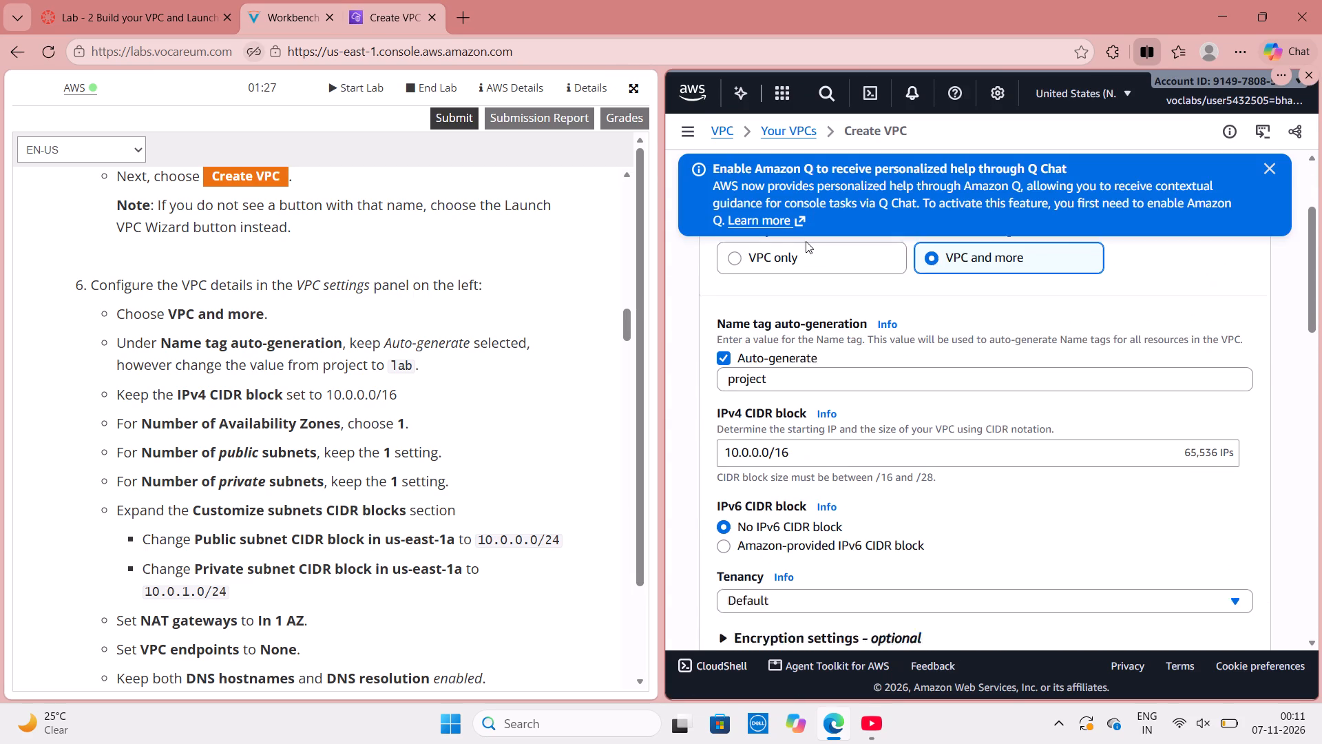
pyautogui.scroll(1, 806, 241)
pyautogui.click(806, 401)
pyautogui.press('BackSpace')
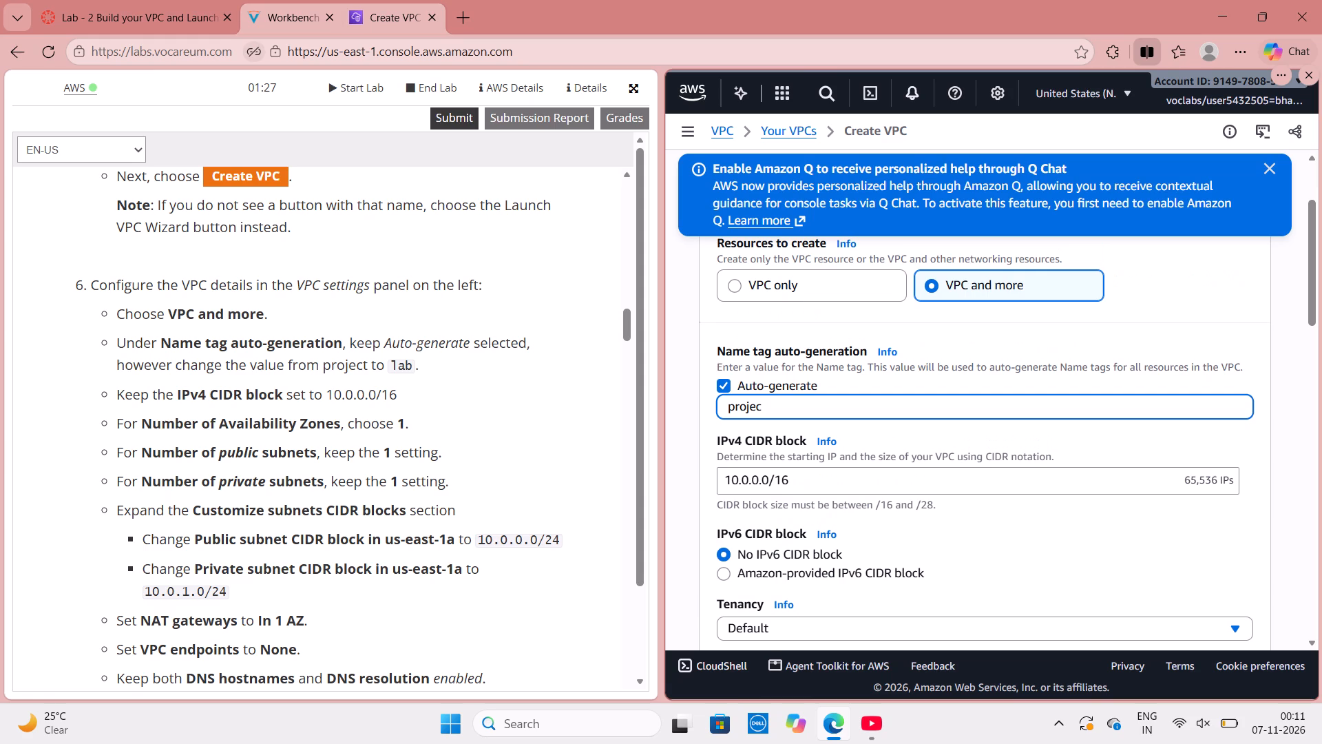
pyautogui.press('BackSpace')
pyautogui.press('BackSpace')
pyautogui.press('BackSpace')
pyautogui.press('BackSpace')
pyautogui.press('BackSpace')
pyautogui.press('BackSpace')
pyautogui.write('lab')
# Set the number of Availability Zones to 1, NAT gateways to Zonal, and VPC endpoints to None.
pyautogui.scroll(-3, 806, 401)
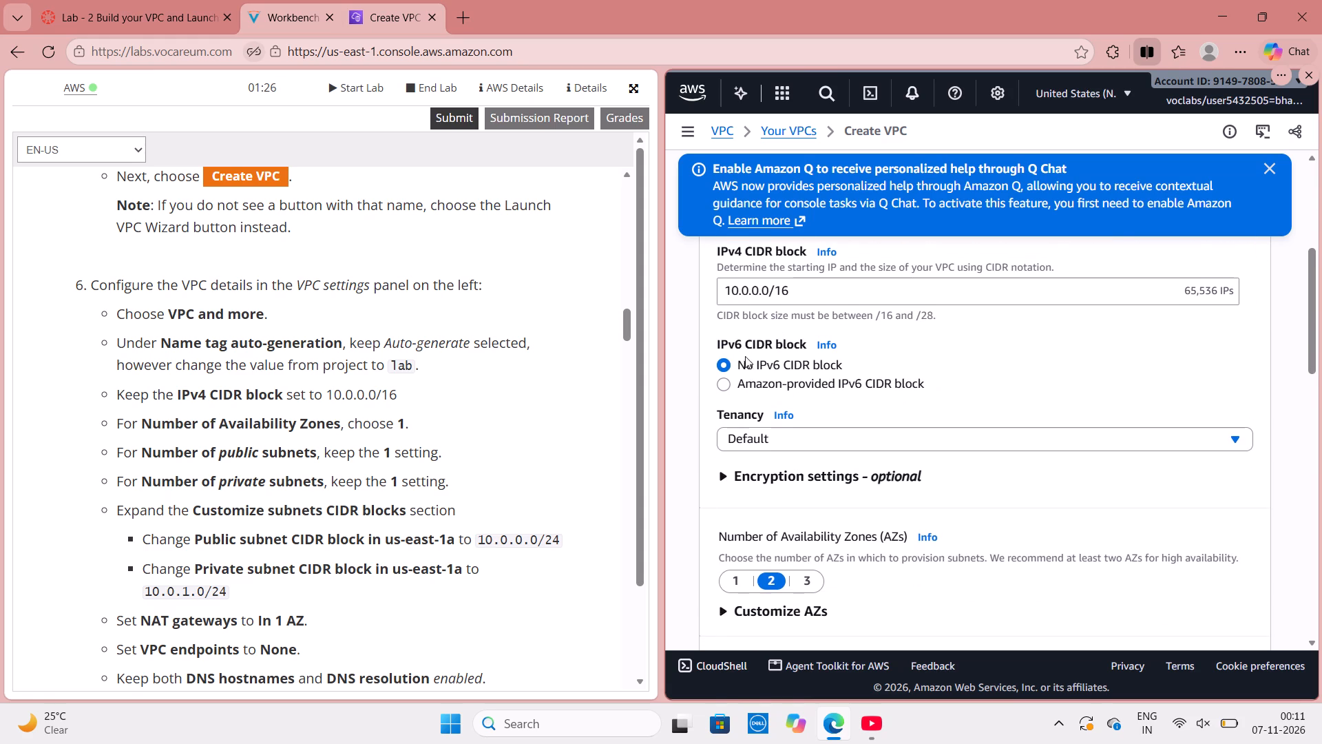
pyautogui.scroll(-2, 843, 444)
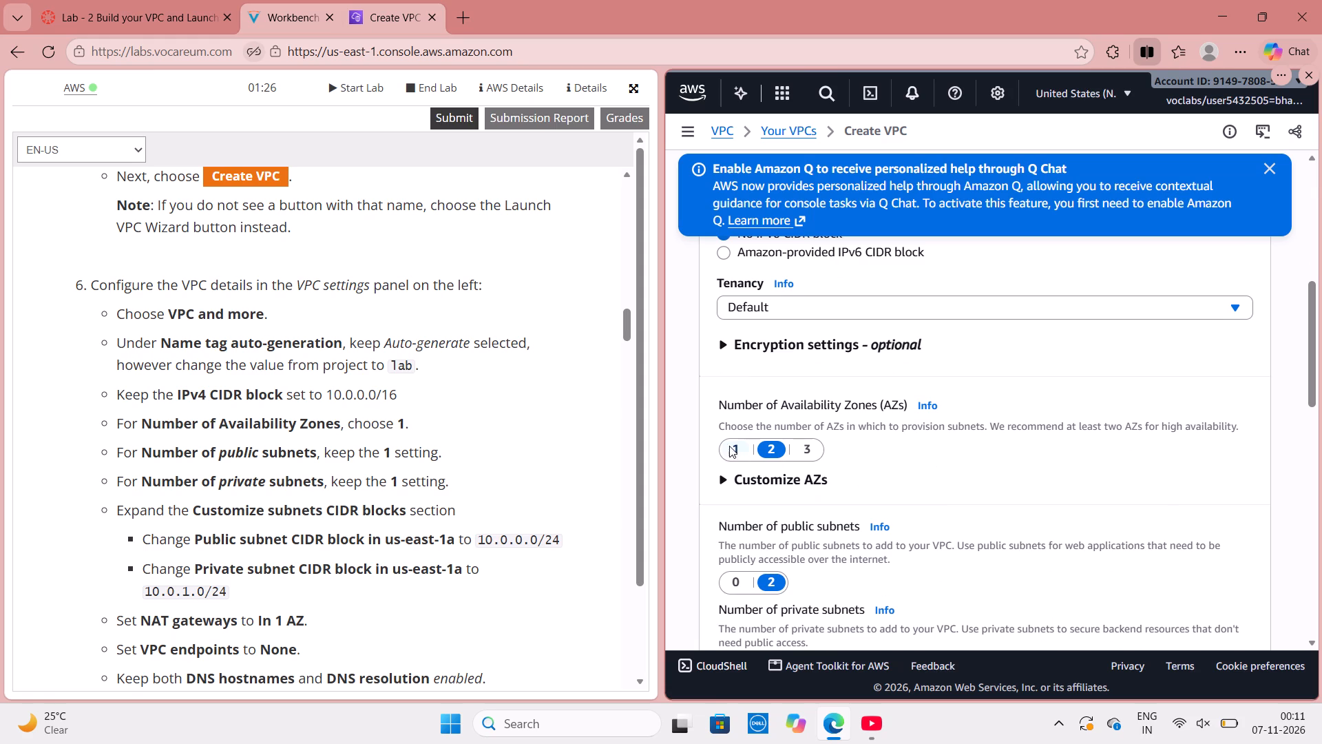
pyautogui.click(739, 448)
pyautogui.scroll(-4, 739, 448)
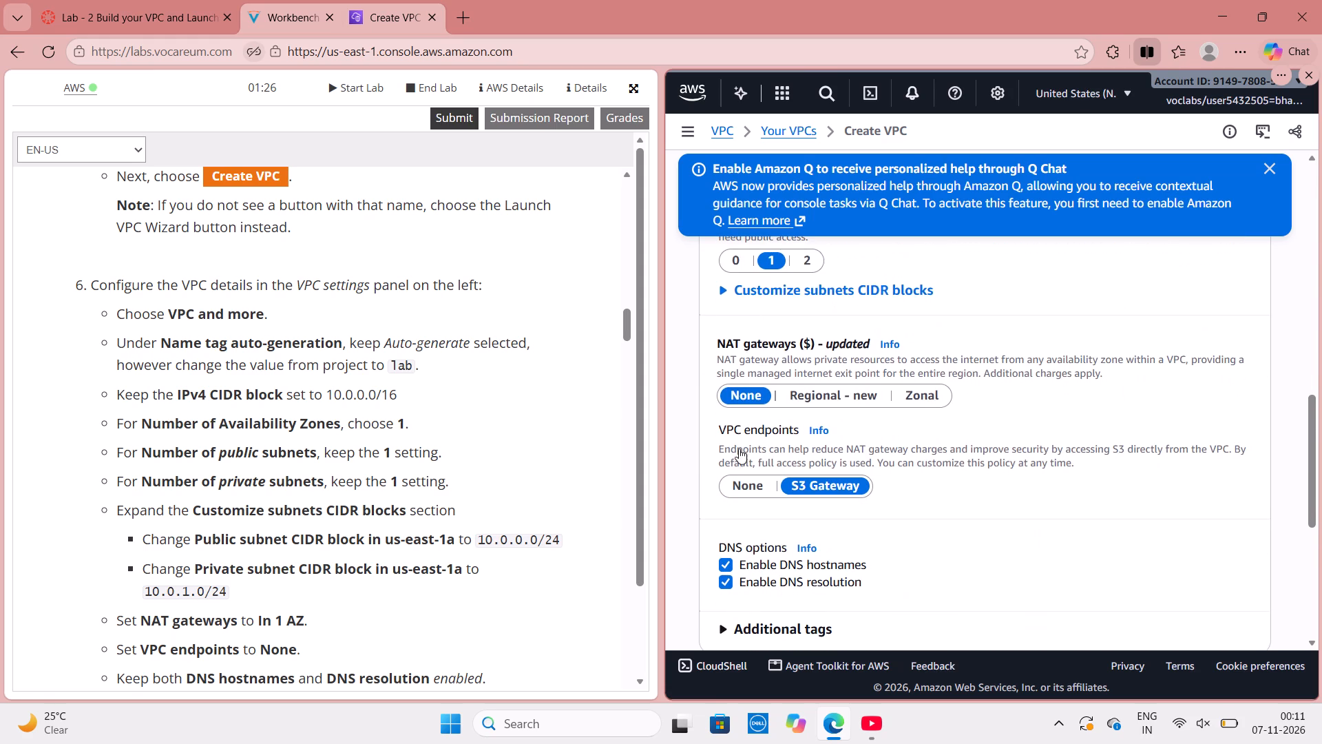
pyautogui.click(907, 395)
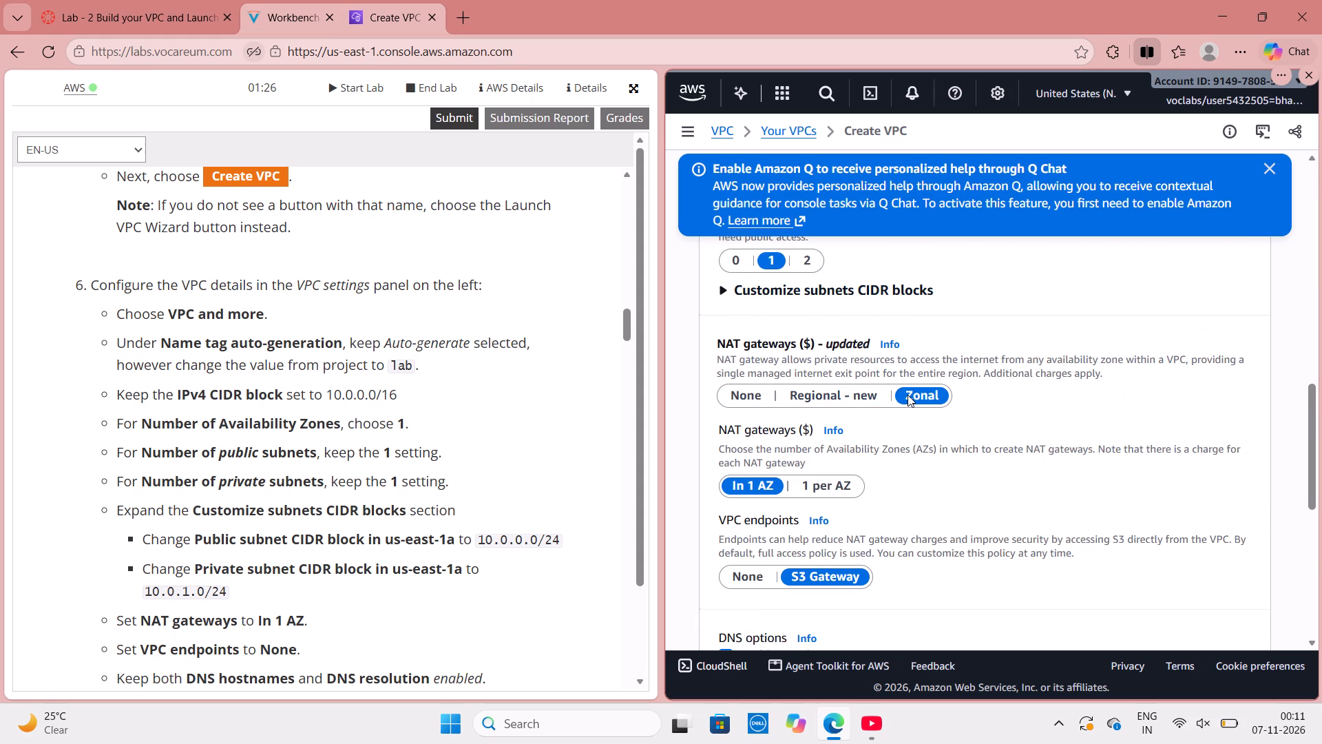
pyautogui.scroll(-2, 787, 505)
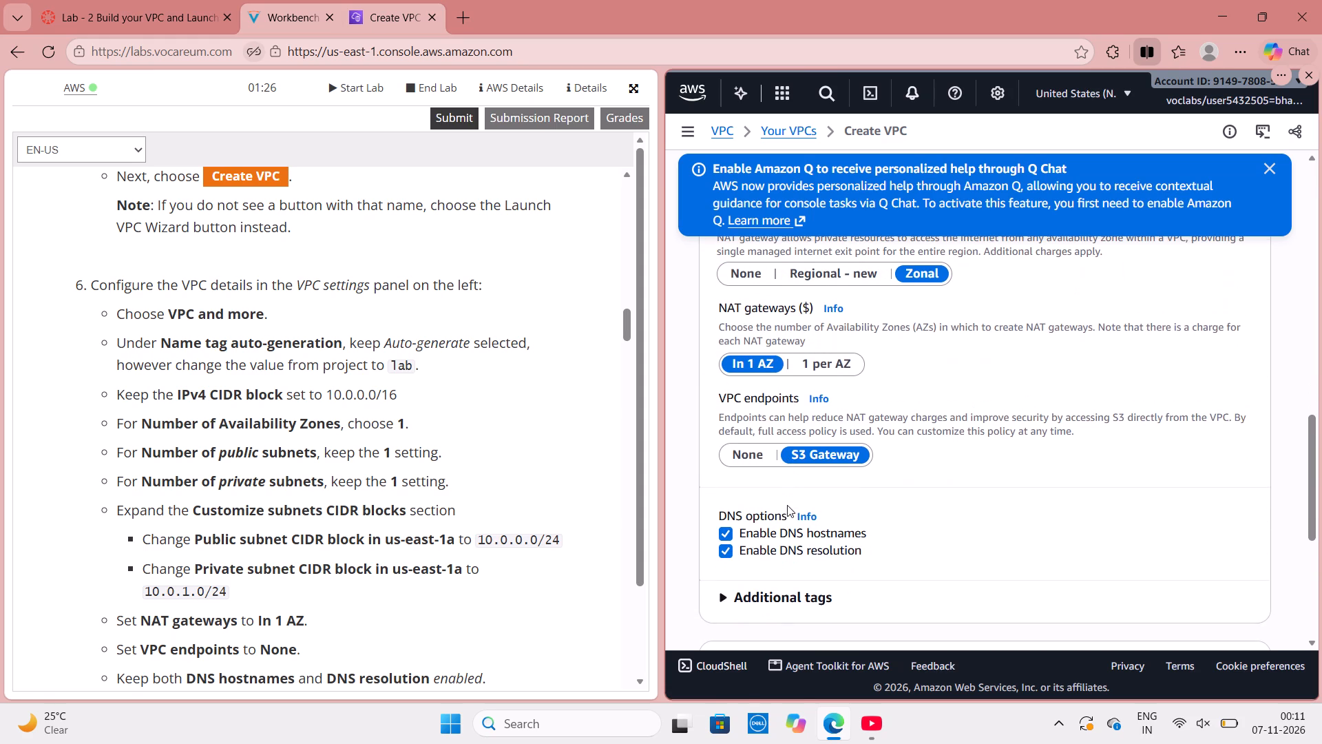
pyautogui.click(746, 451)
# Check the preview of lab-vpc and its subnets, and create the VPC.
pyautogui.scroll(-3, 840, 539)
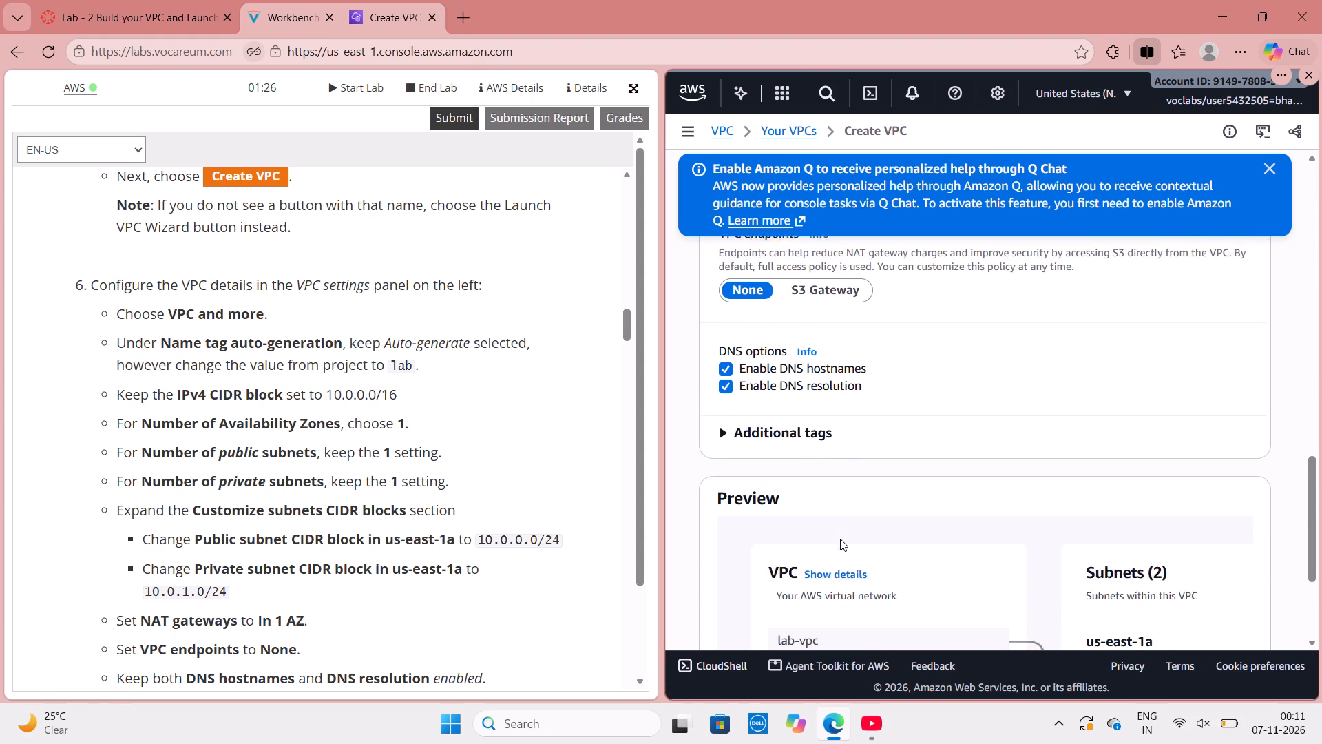
pyautogui.scroll(-2, 1062, 600)
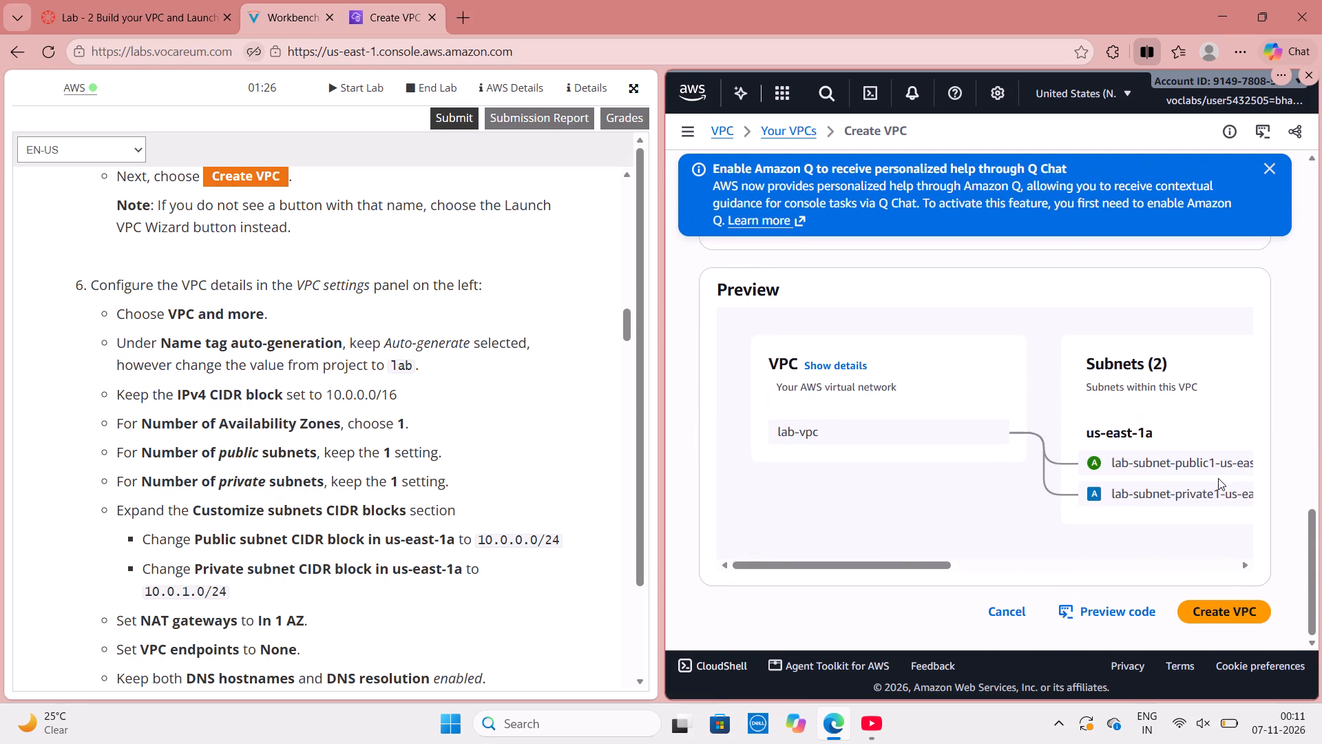
pyautogui.hscroll(-6, 1218, 478)
pyautogui.click(1241, 622)
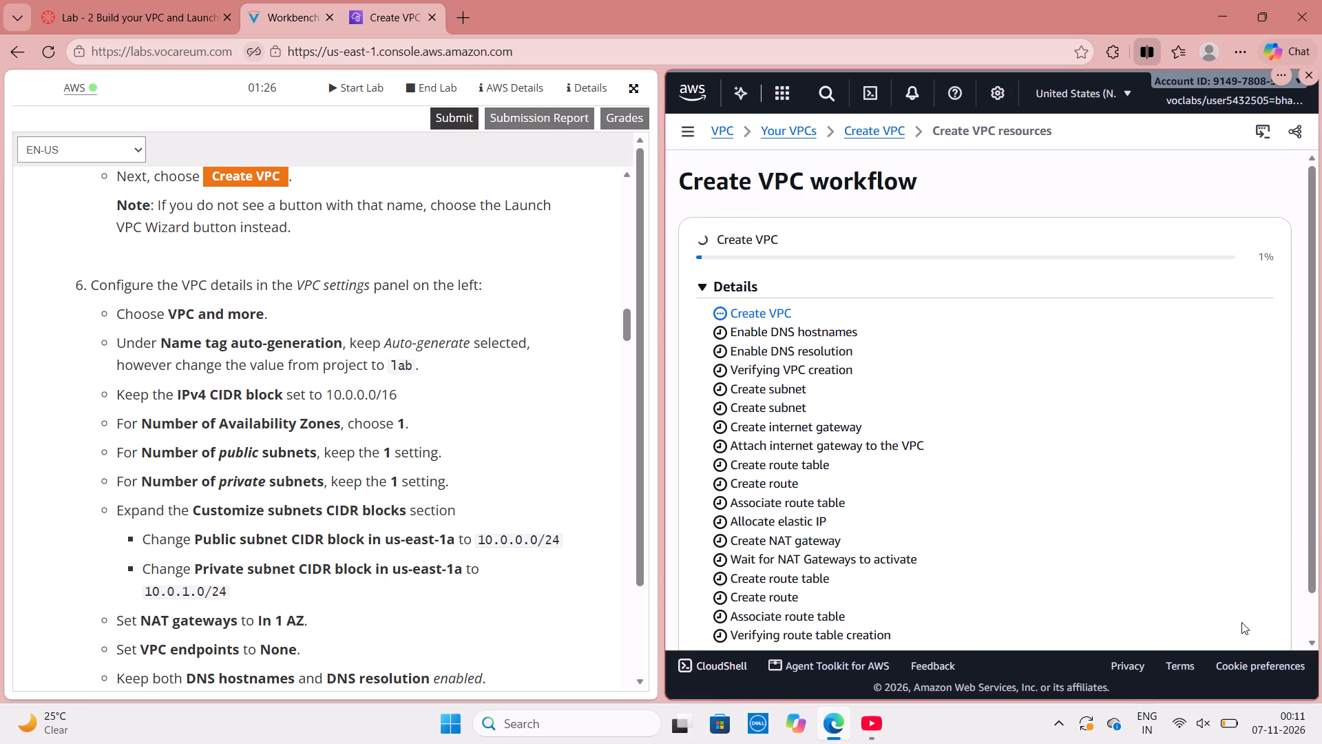
# Read the lab instructions from the preview settings in instruction 7 through the second public subnet's configuration in instruction 11 of Task 2.
pyautogui.scroll(-1, 1241, 622)
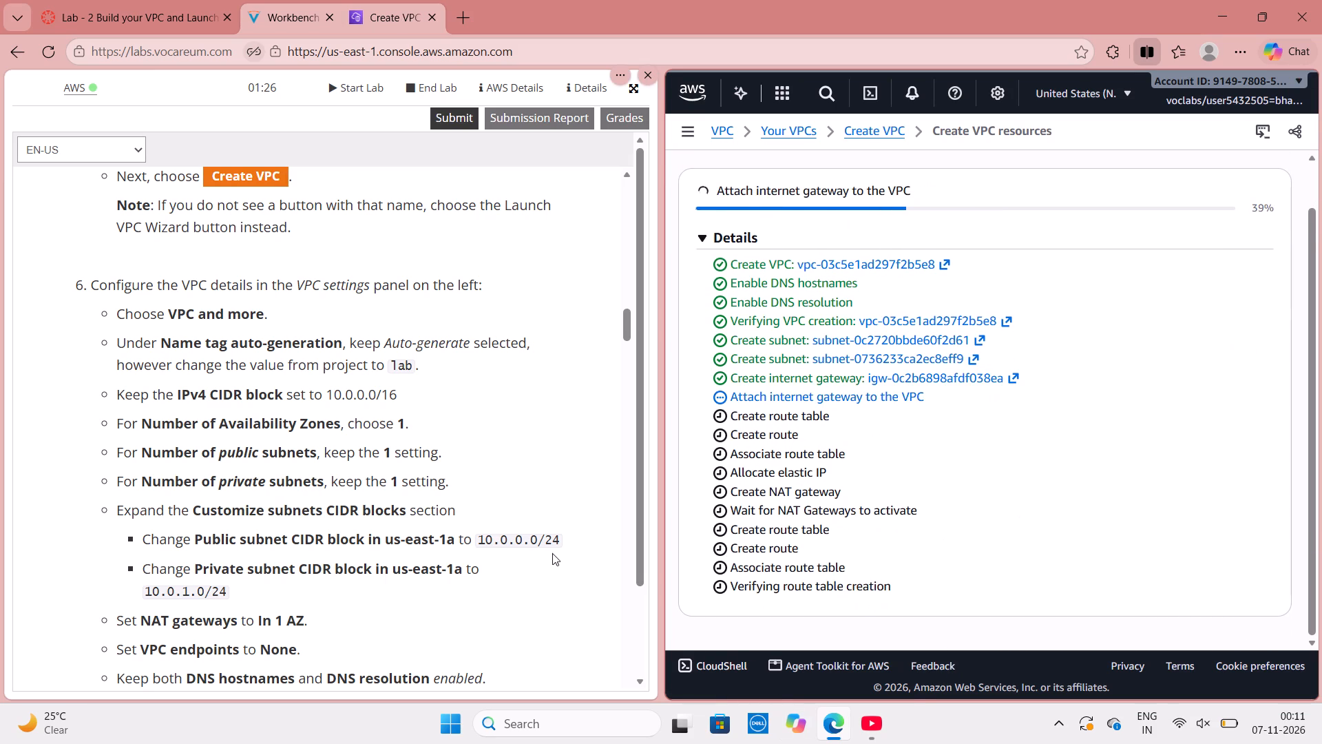
pyautogui.scroll(-2, 556, 554)
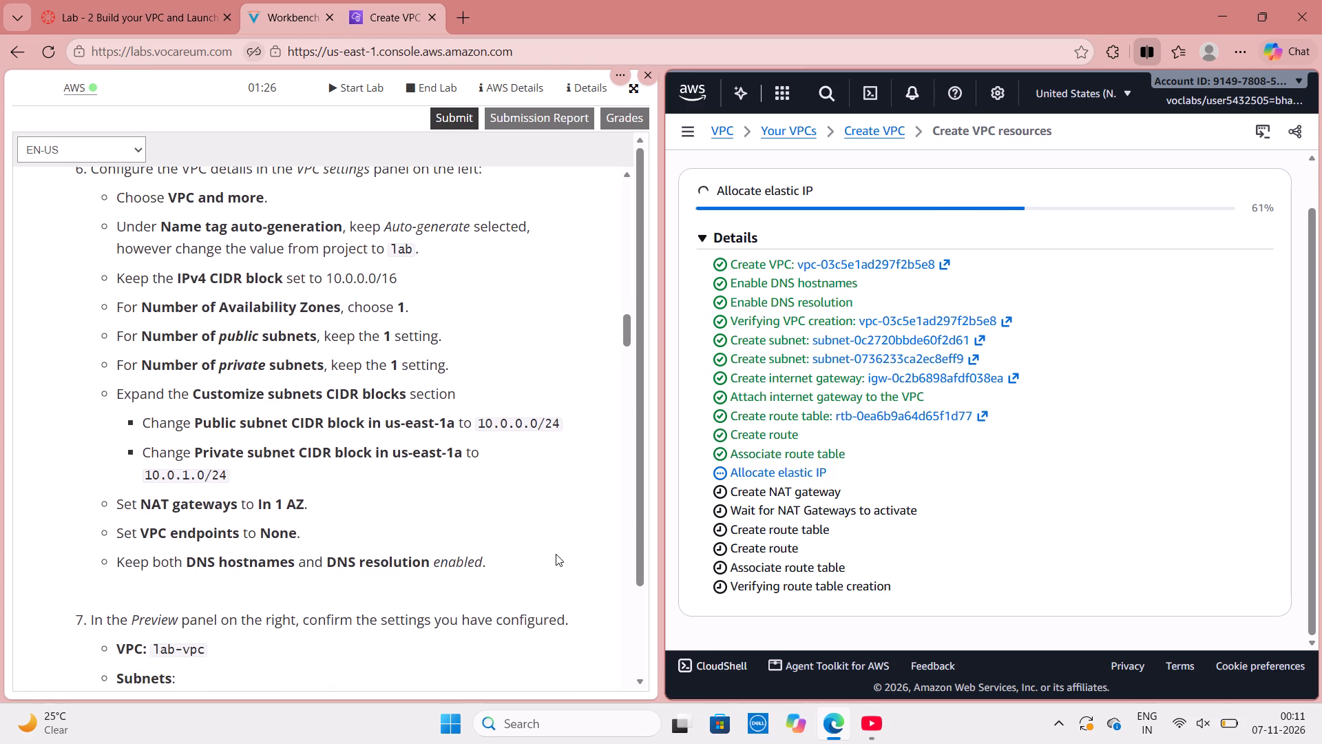
pyautogui.scroll(-6, 556, 554)
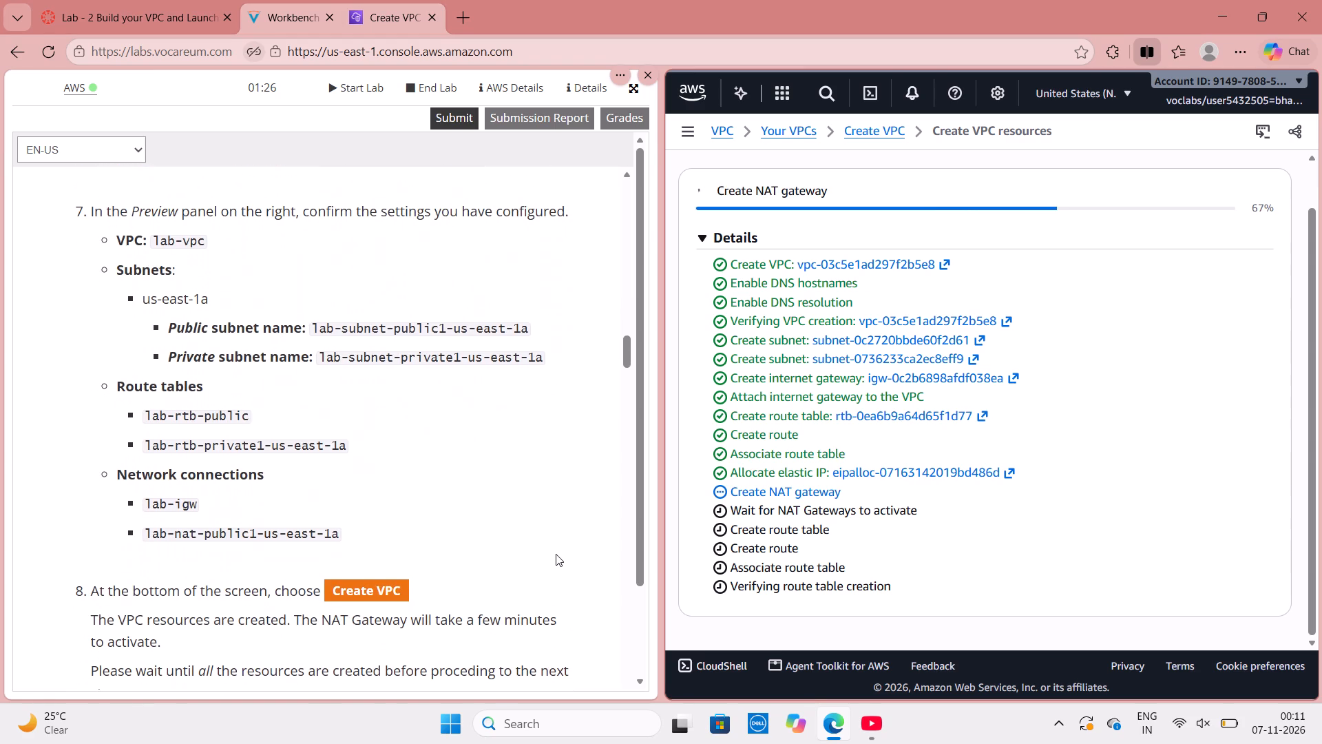
pyautogui.scroll(-9, 556, 554)
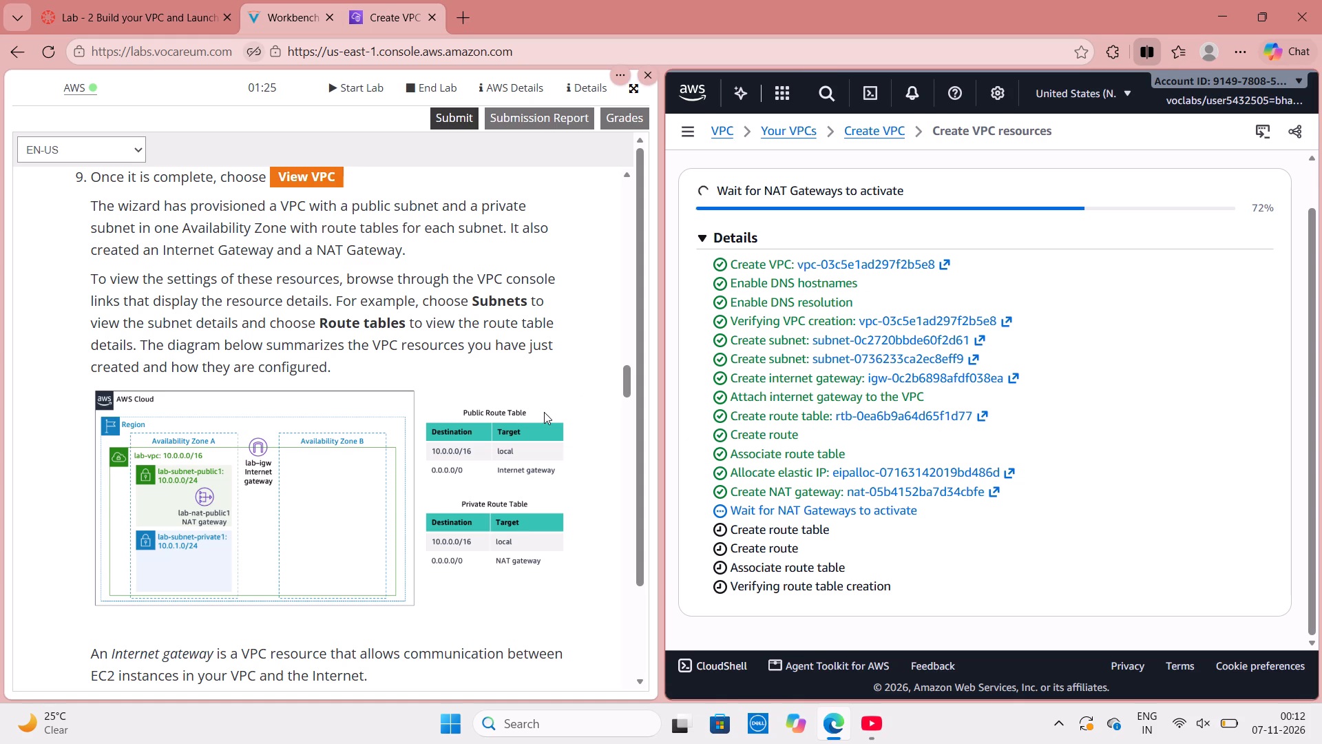
pyautogui.scroll(-7, 567, 473)
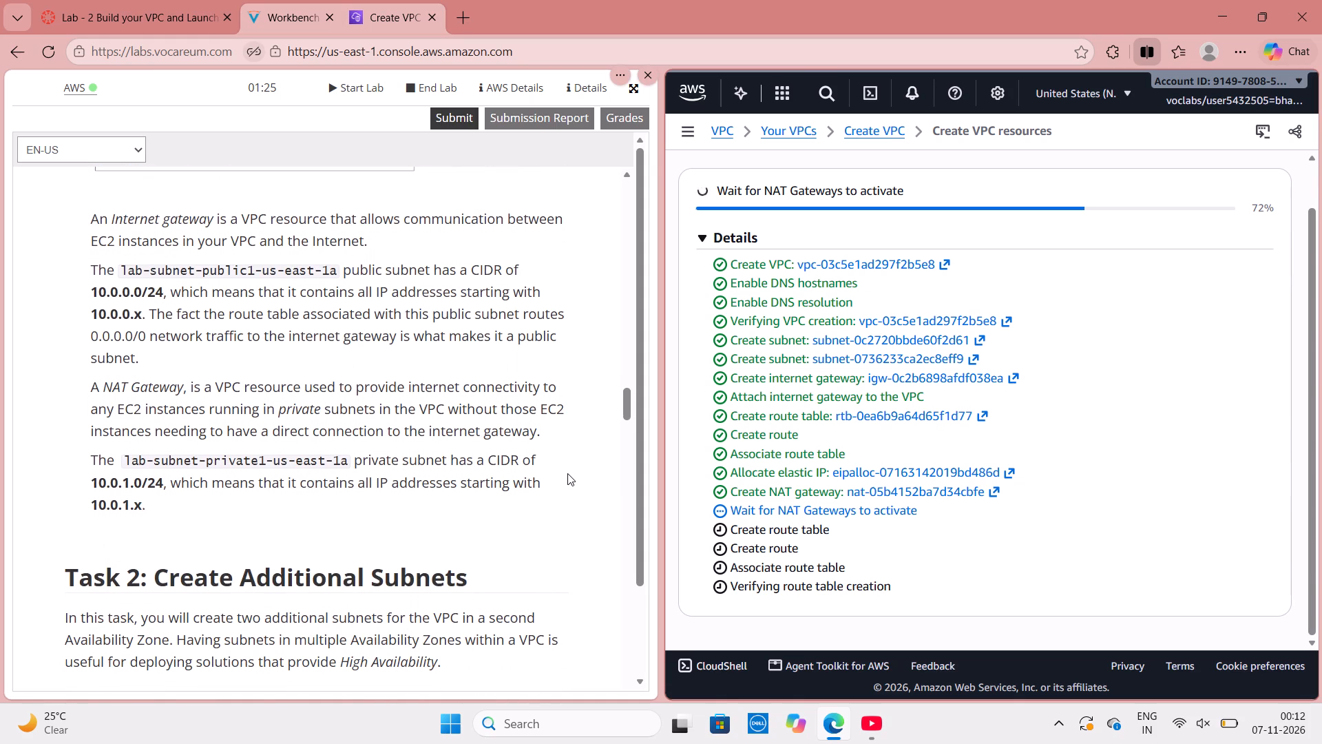
pyautogui.scroll(-5, 567, 473)
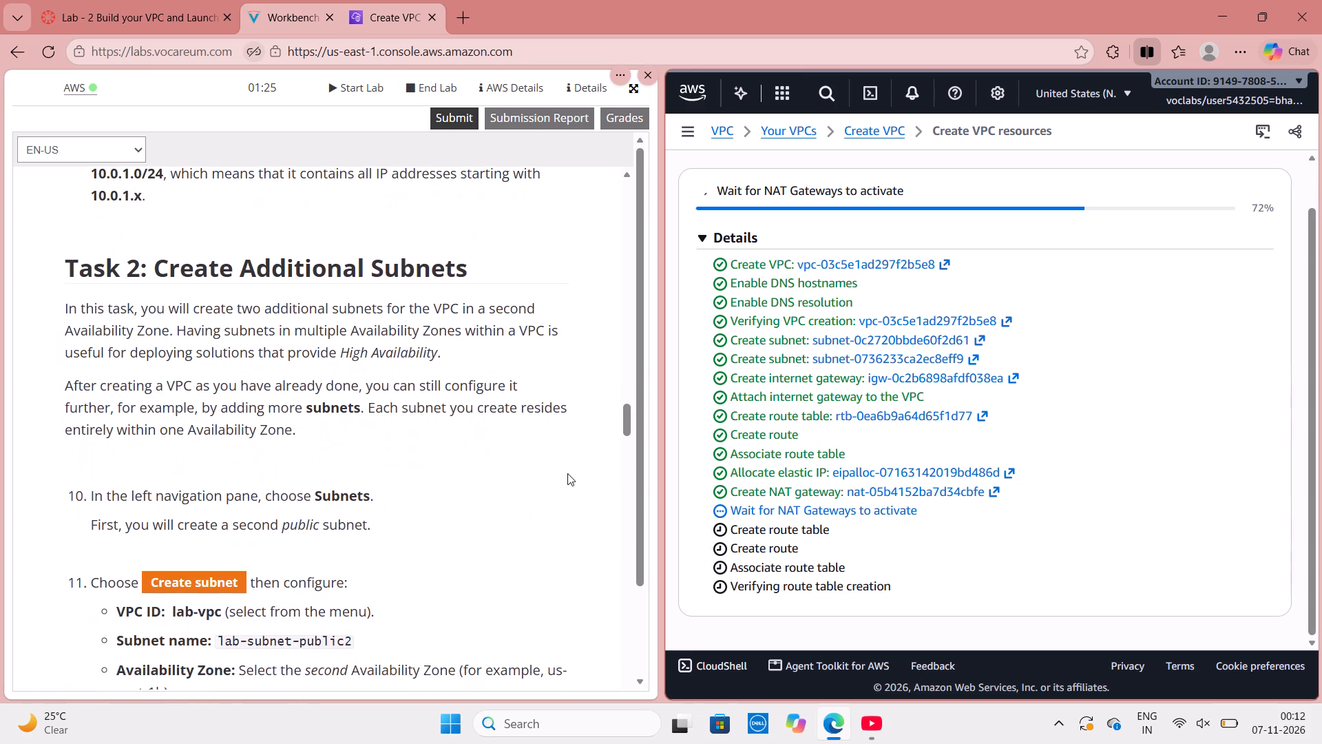
pyautogui.hscroll(-1, 567, 473)
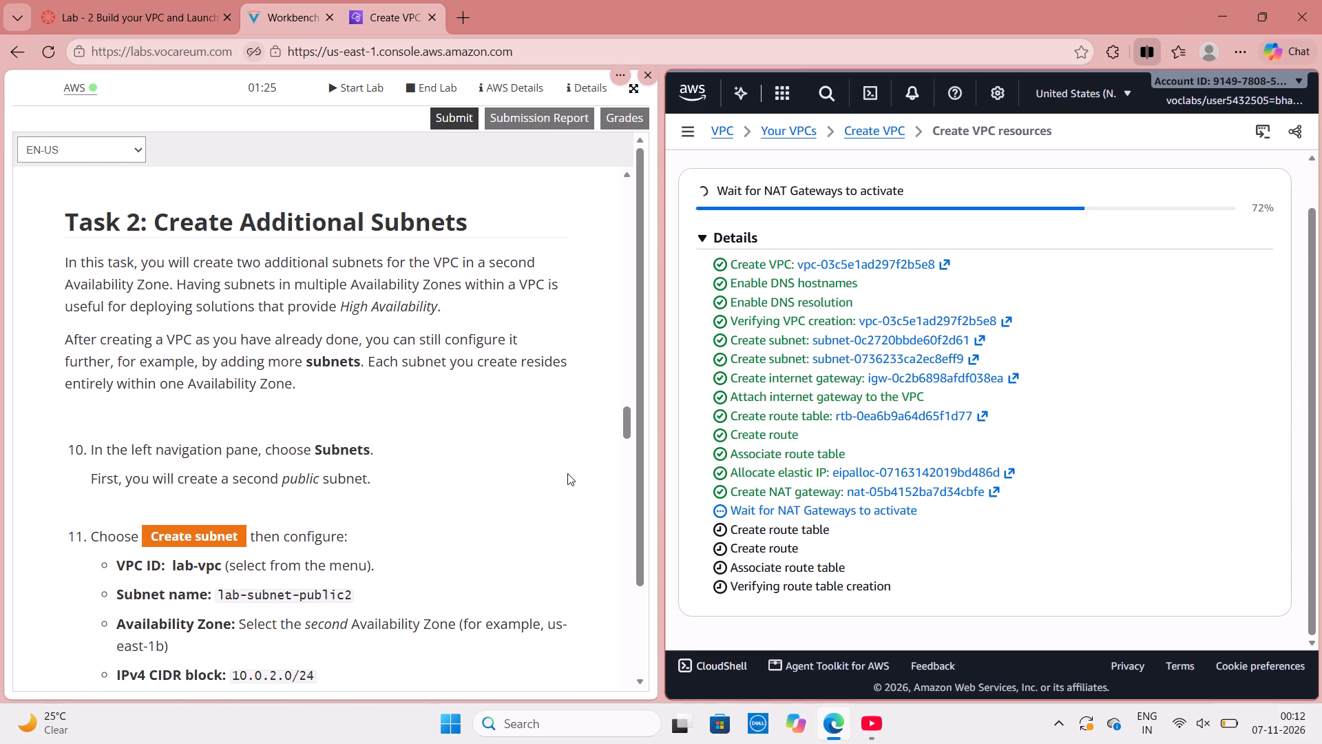
pyautogui.scroll(-1, 567, 473)
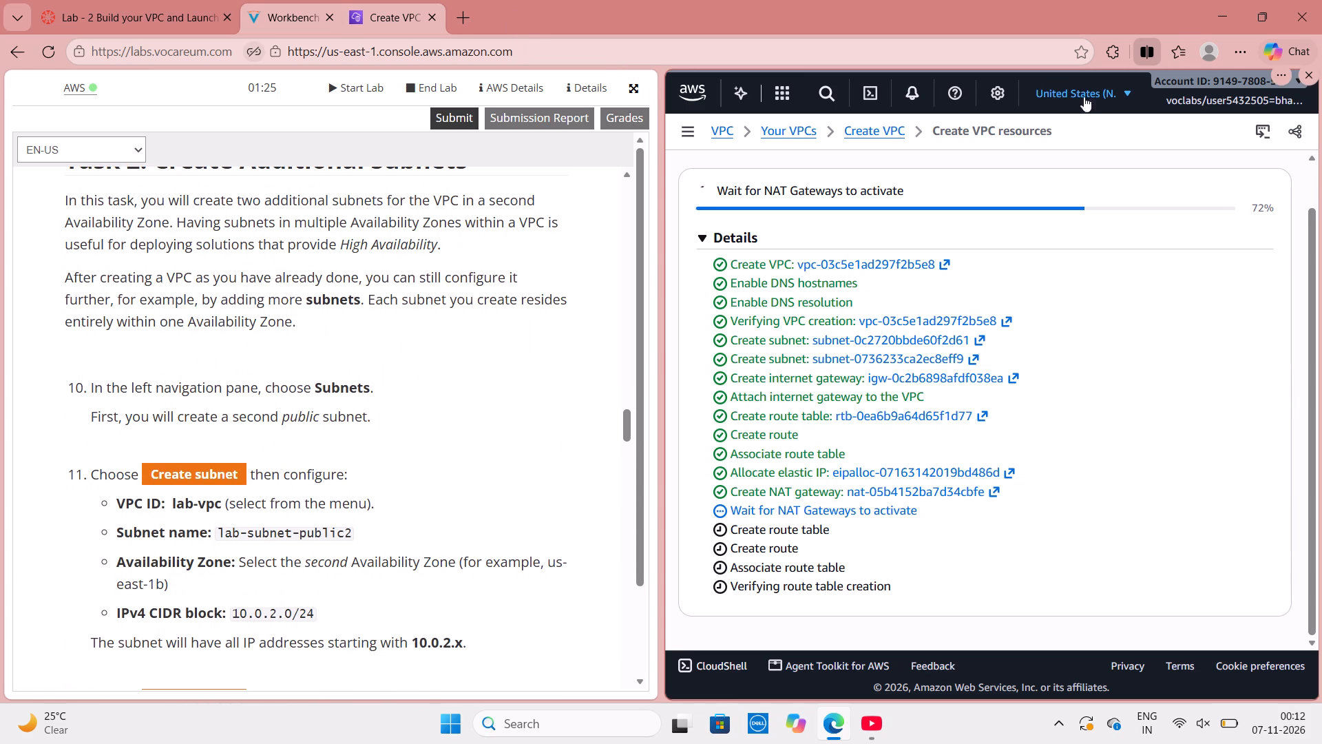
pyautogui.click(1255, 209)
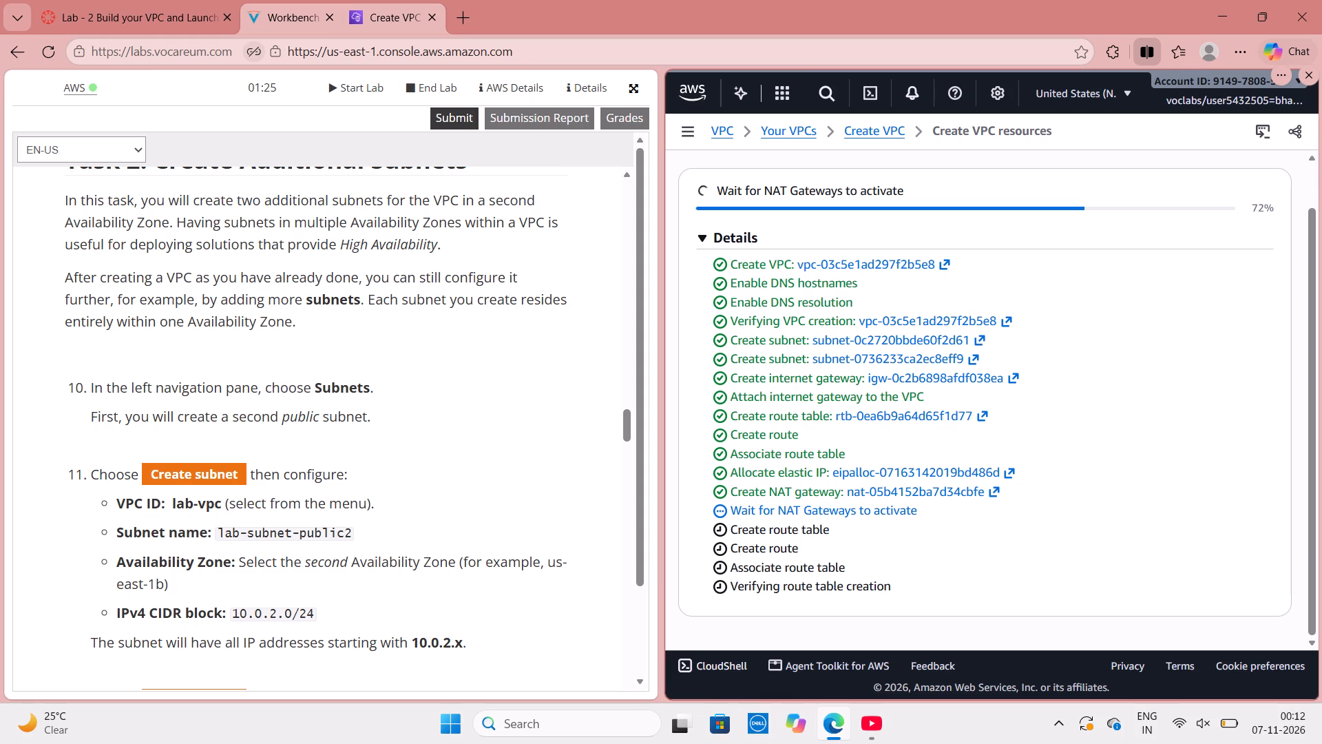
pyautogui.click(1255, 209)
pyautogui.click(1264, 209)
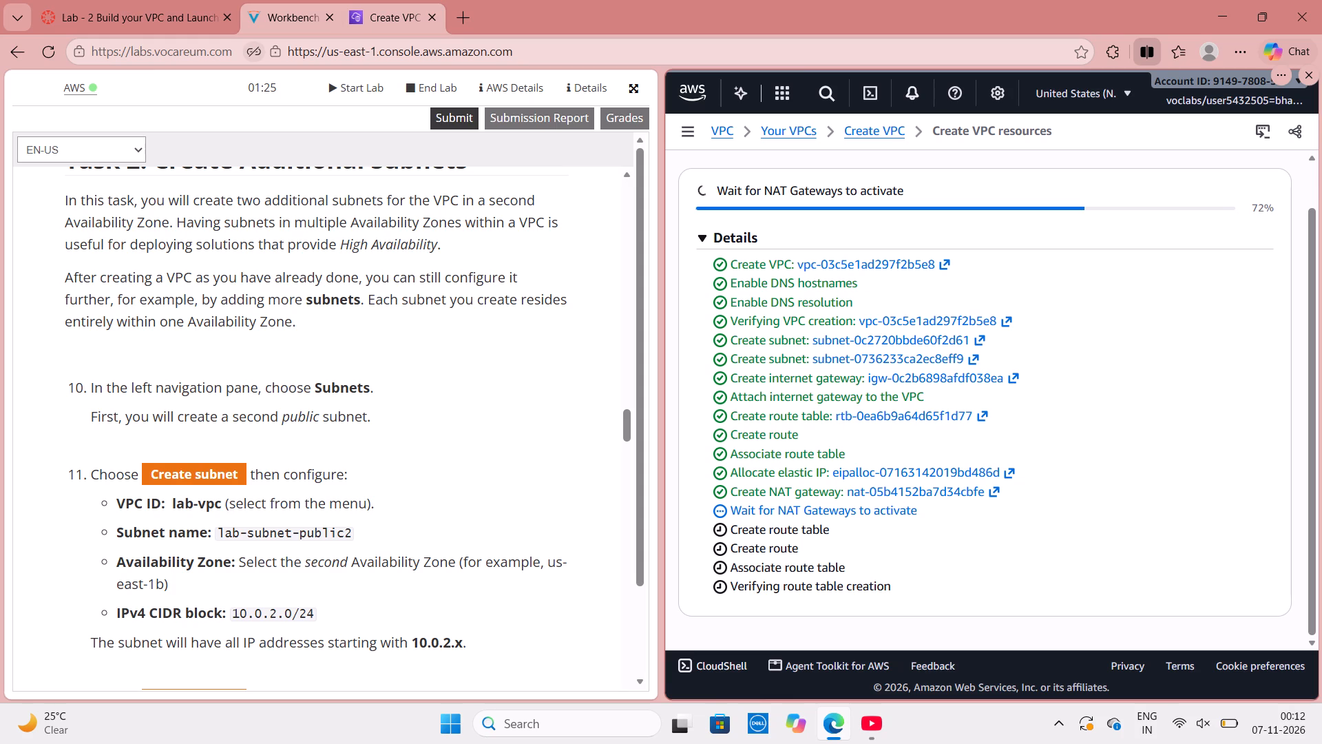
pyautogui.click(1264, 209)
# Return to the Create VPC form, review its settings and preview, and submit the lab-vpc creation again.
pyautogui.rightClick(1264, 209)
pyautogui.doubleClick(1264, 209)
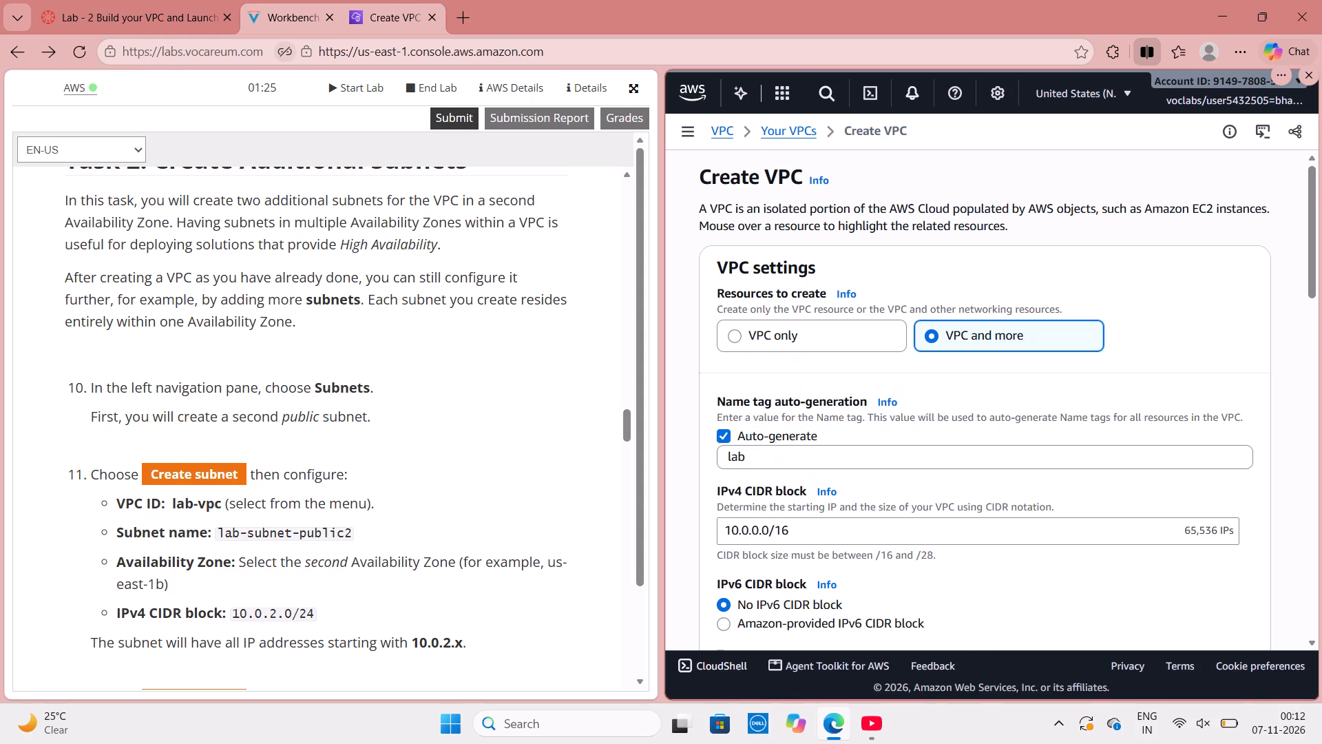
pyautogui.scroll(4, 1111, 249)
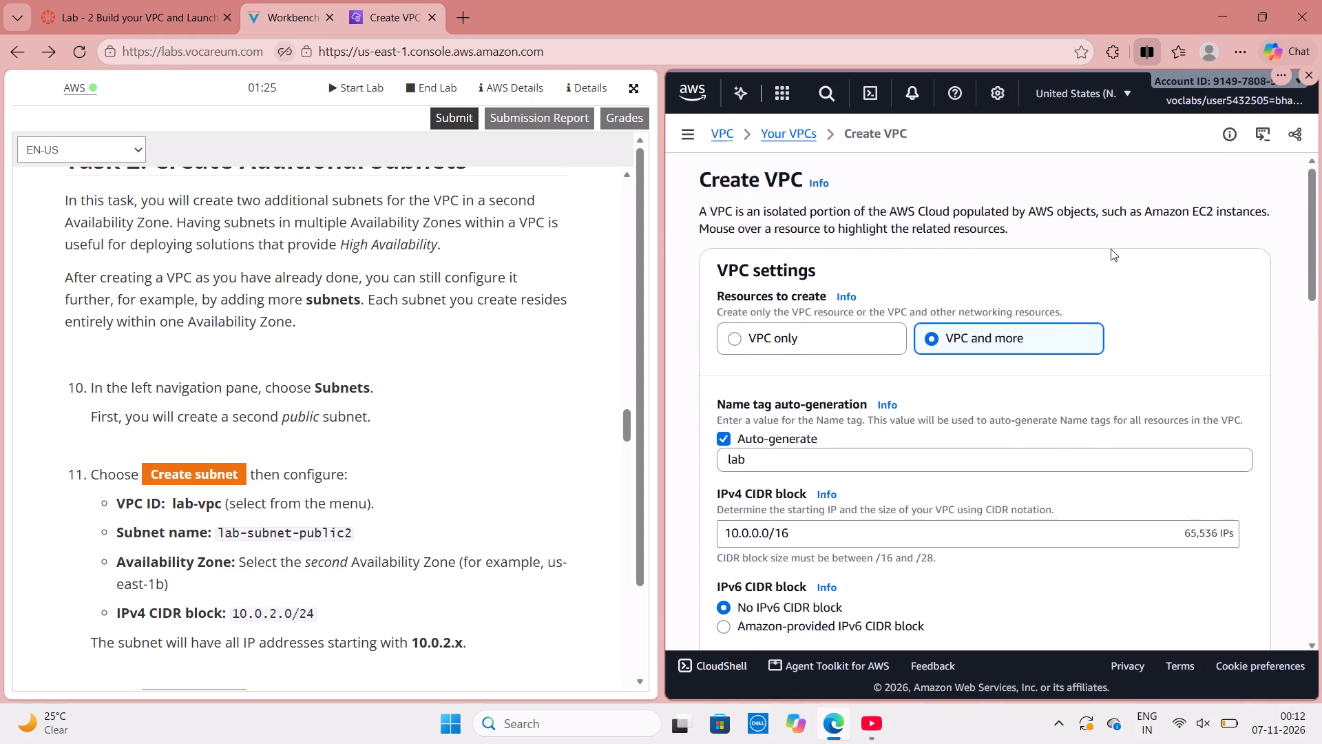
pyautogui.scroll(-1, 1111, 249)
pyautogui.scroll(2, 1111, 249)
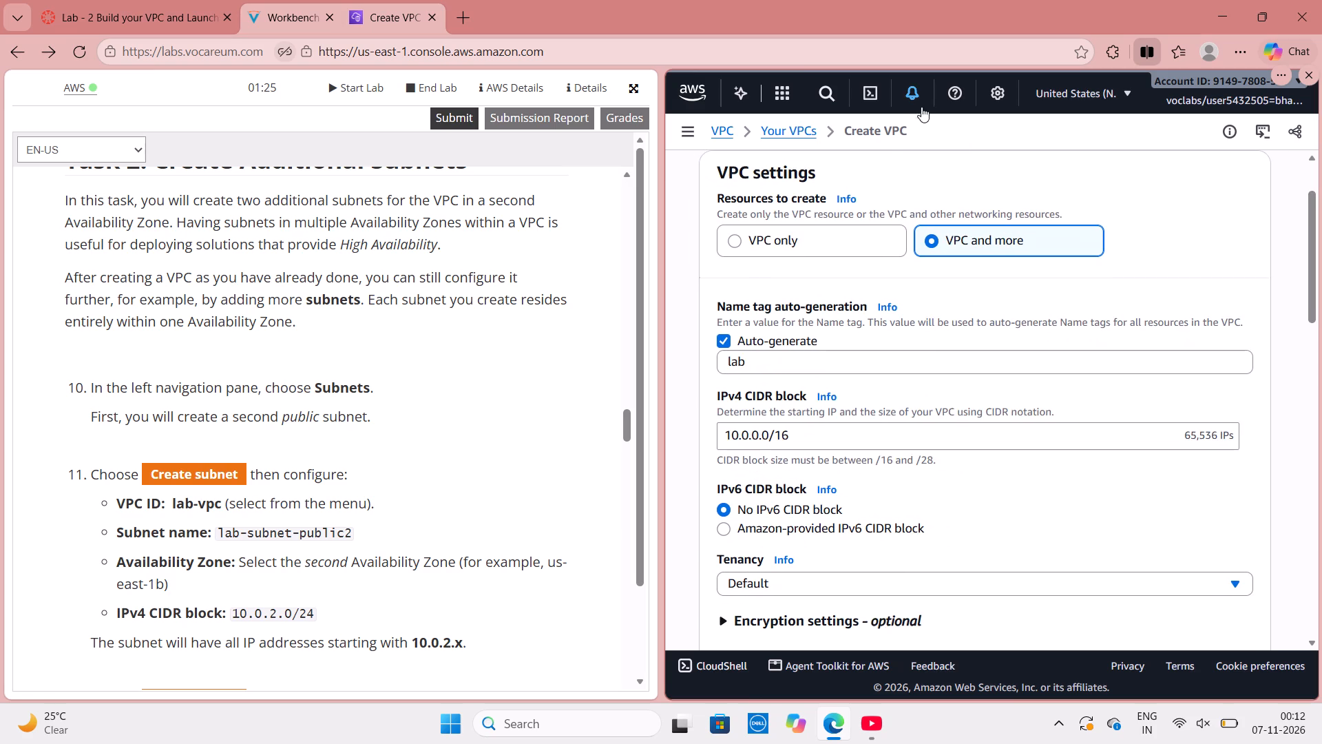
pyautogui.click(890, 133)
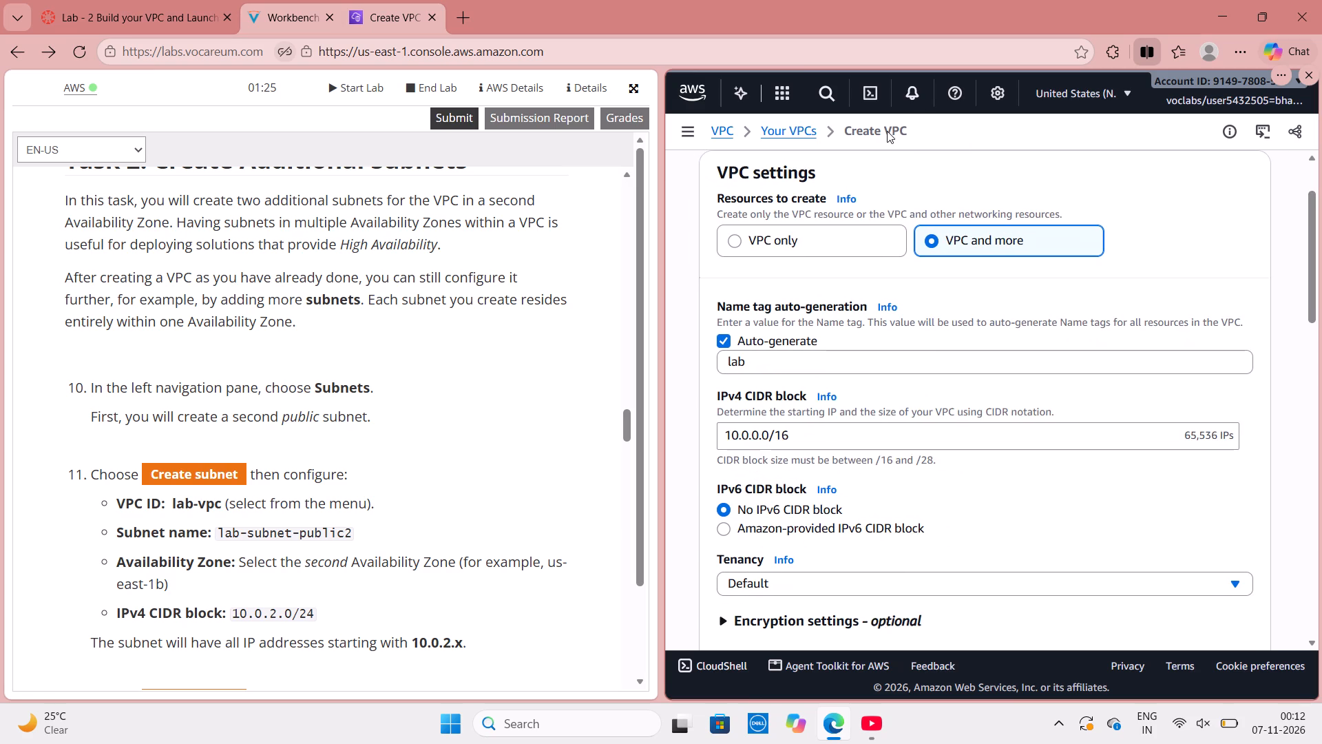
pyautogui.click(887, 131)
pyautogui.scroll(-5, 949, 404)
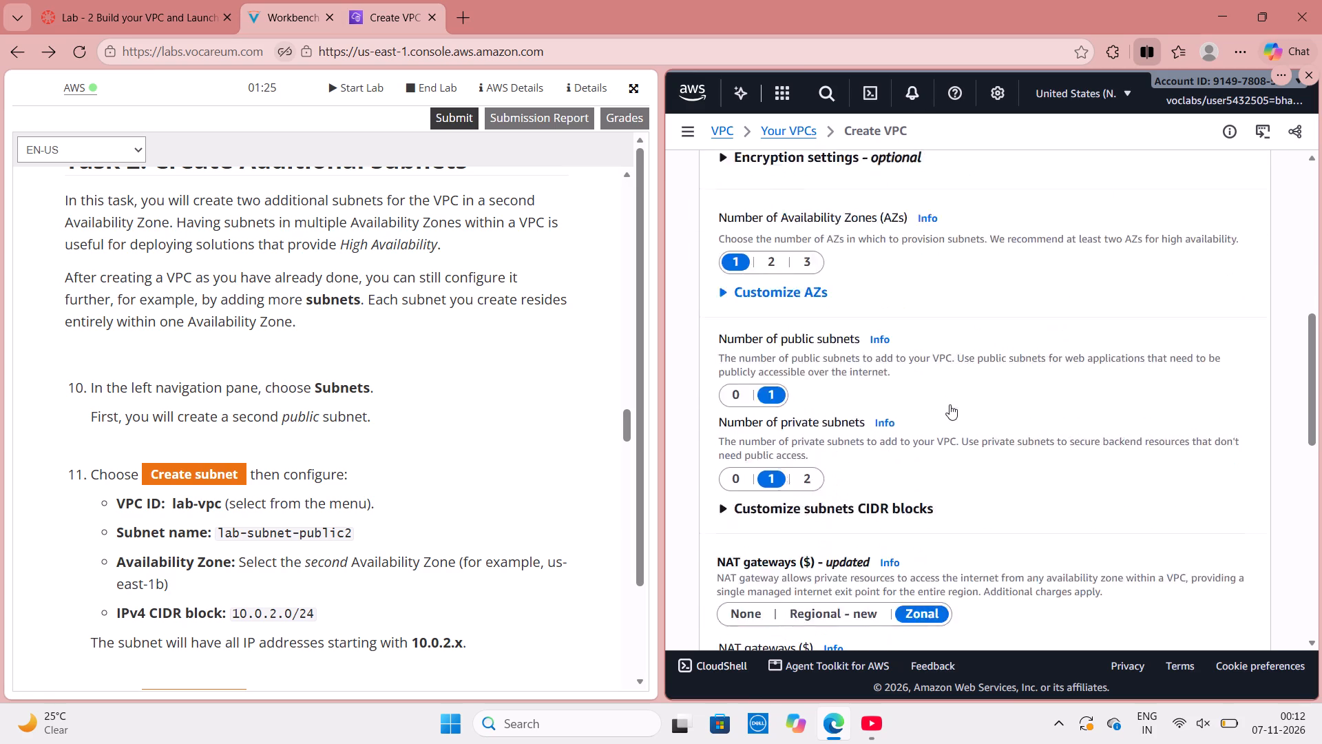
pyautogui.scroll(-8, 949, 404)
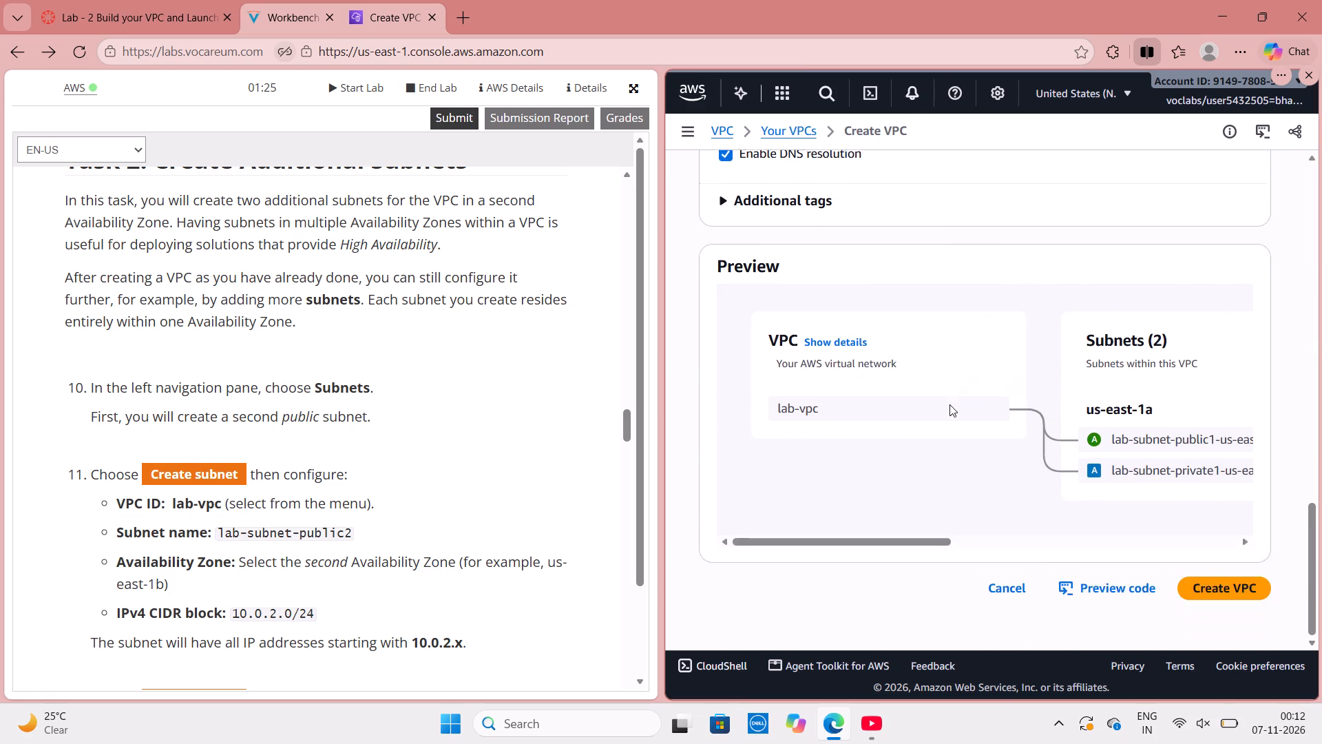
pyautogui.click(1218, 608)
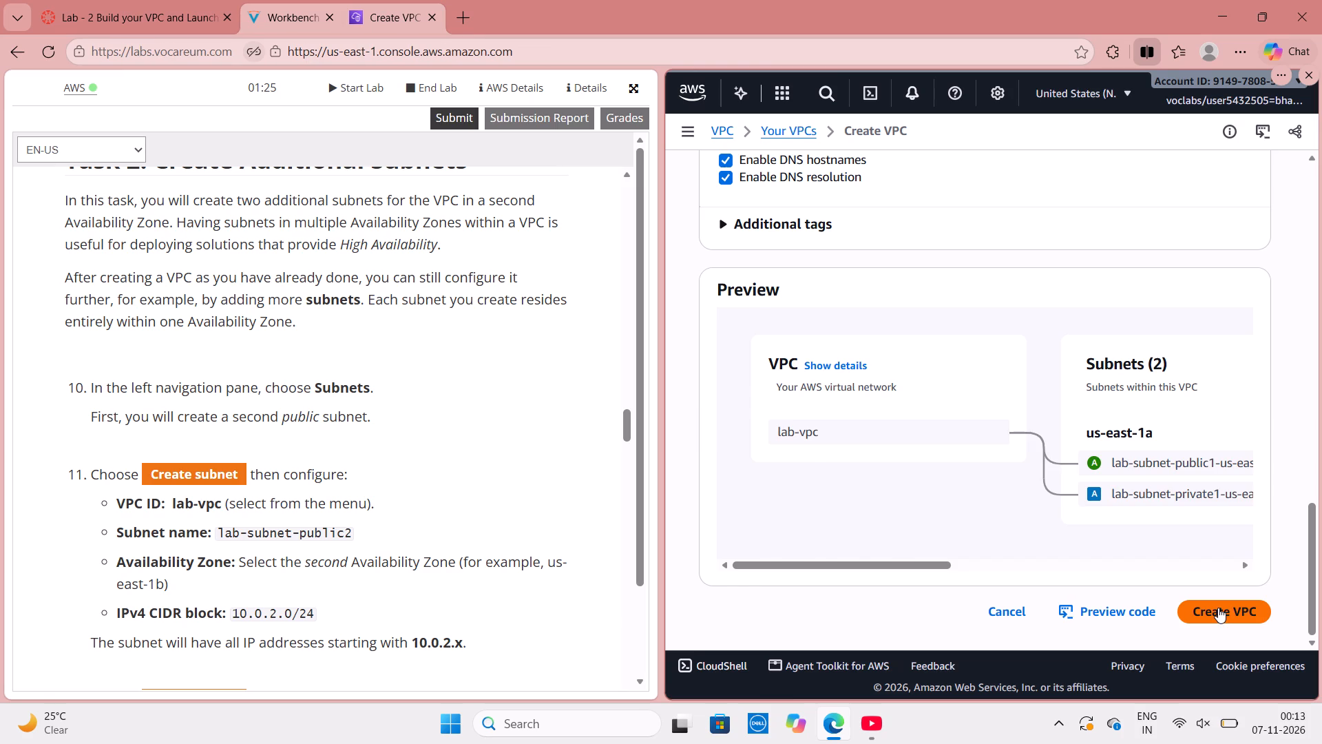
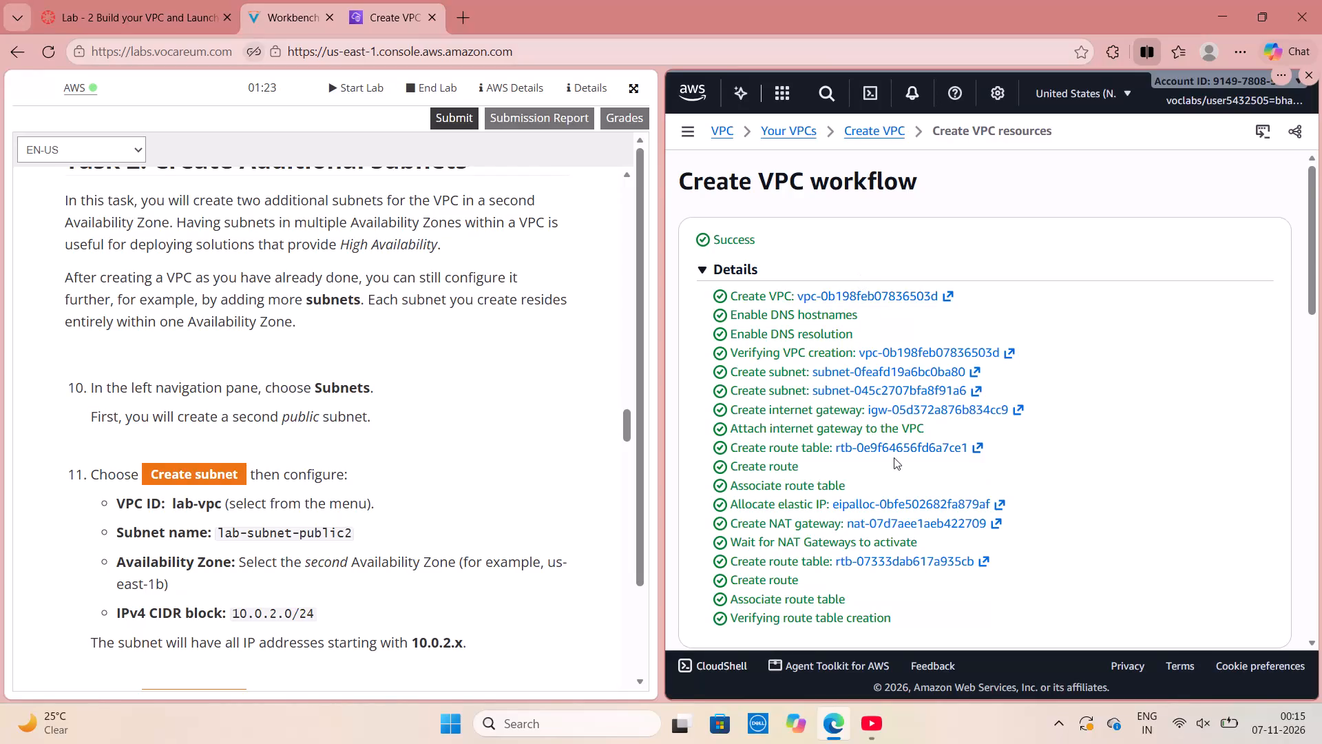
# Review the creation details and related resources on the Create VPC workflow page.
pyautogui.scroll(-4, 812, 358)
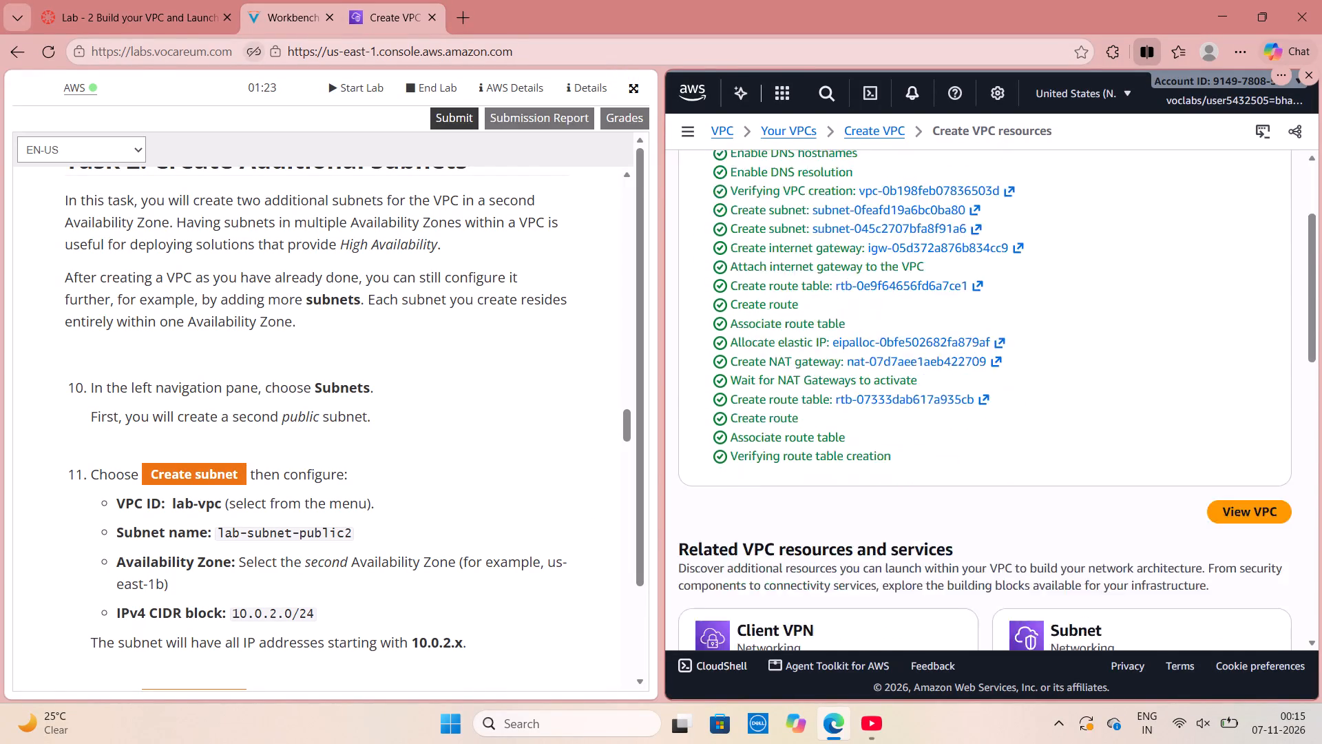
pyautogui.scroll(-2, 812, 358)
pyautogui.scroll(7, 812, 358)
pyautogui.scroll(-10, 812, 358)
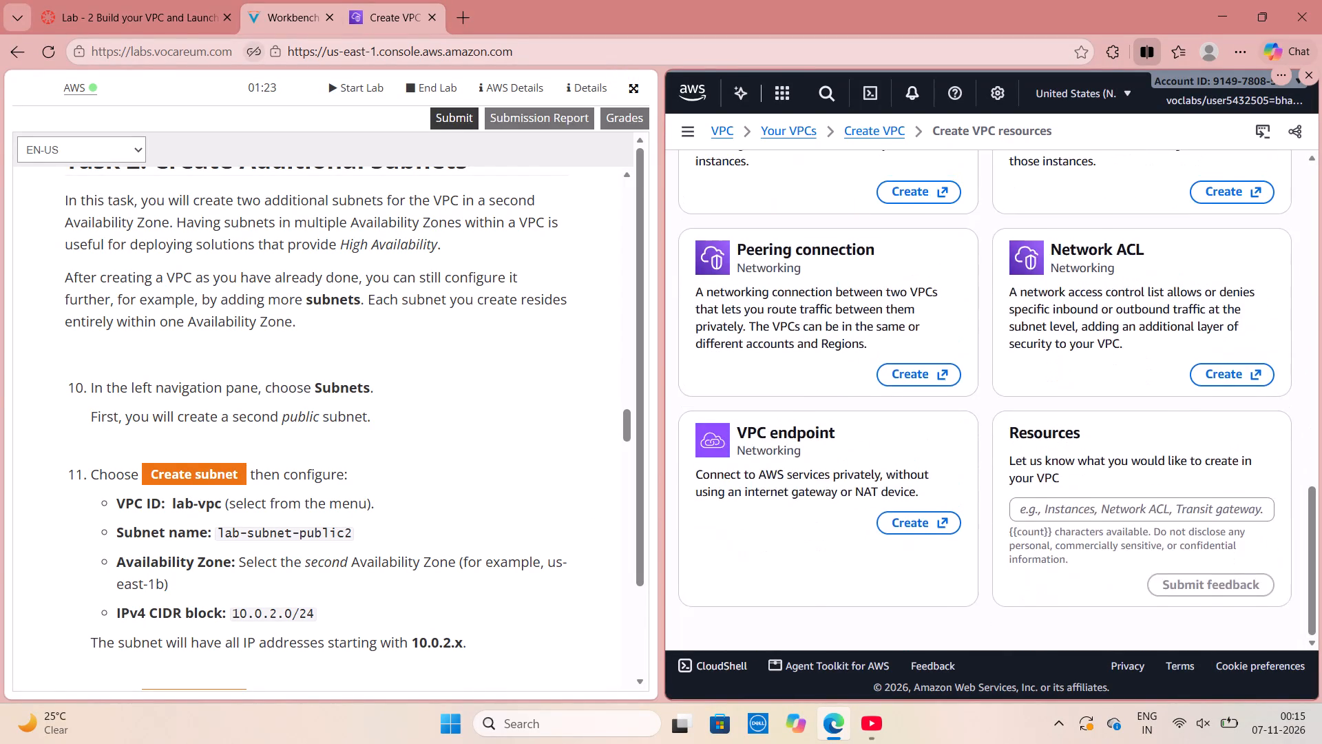
pyautogui.scroll(8, 812, 358)
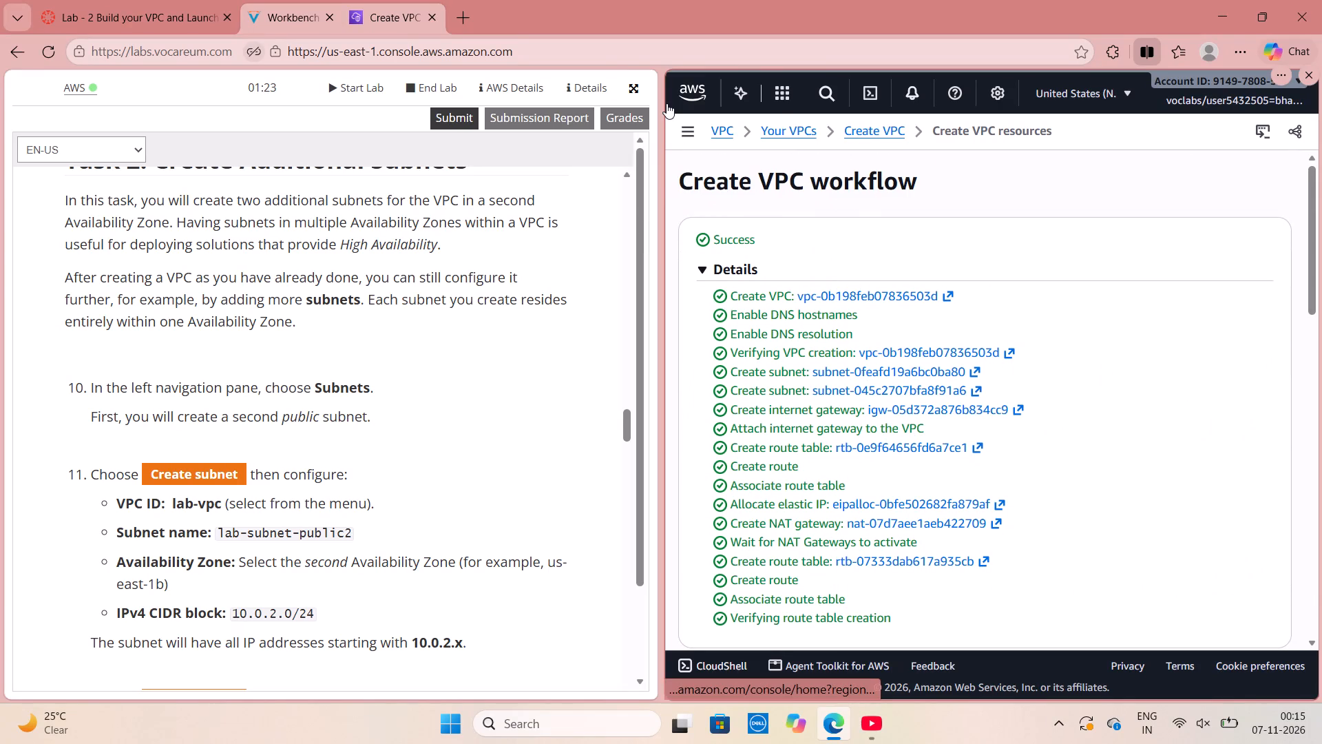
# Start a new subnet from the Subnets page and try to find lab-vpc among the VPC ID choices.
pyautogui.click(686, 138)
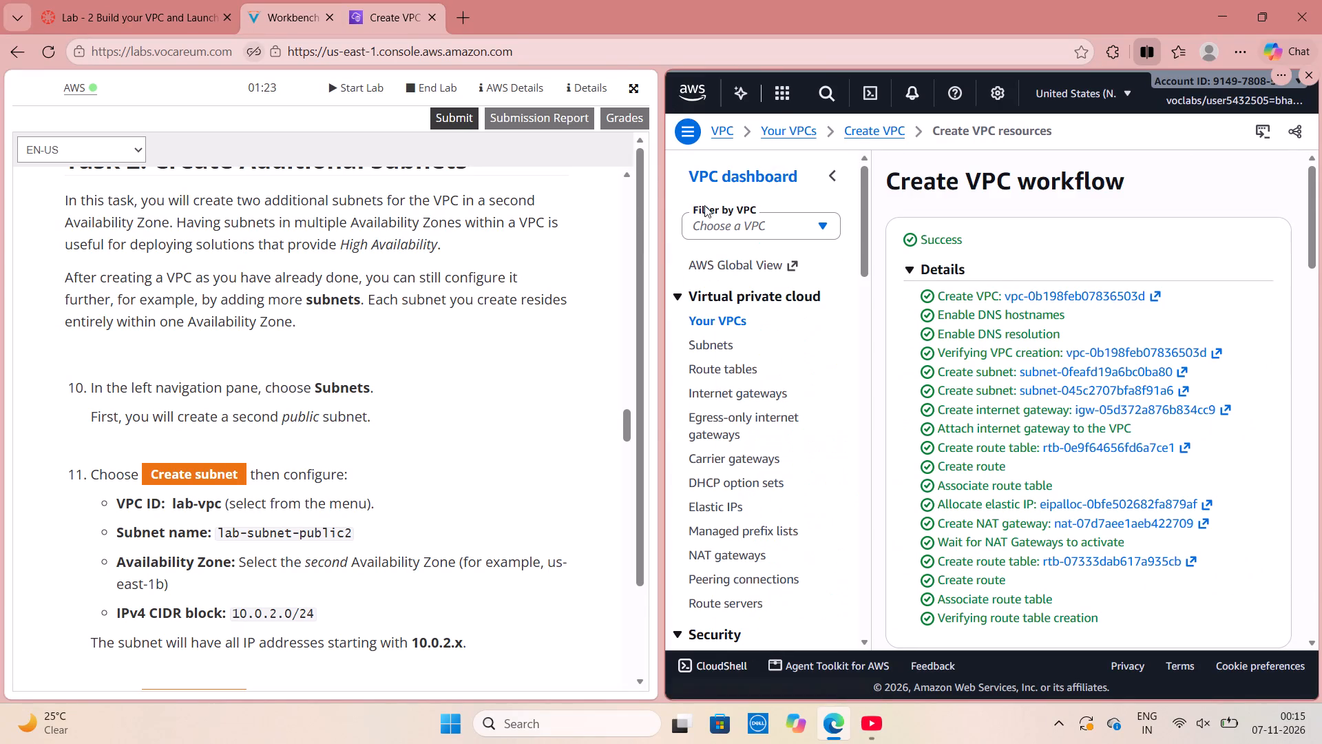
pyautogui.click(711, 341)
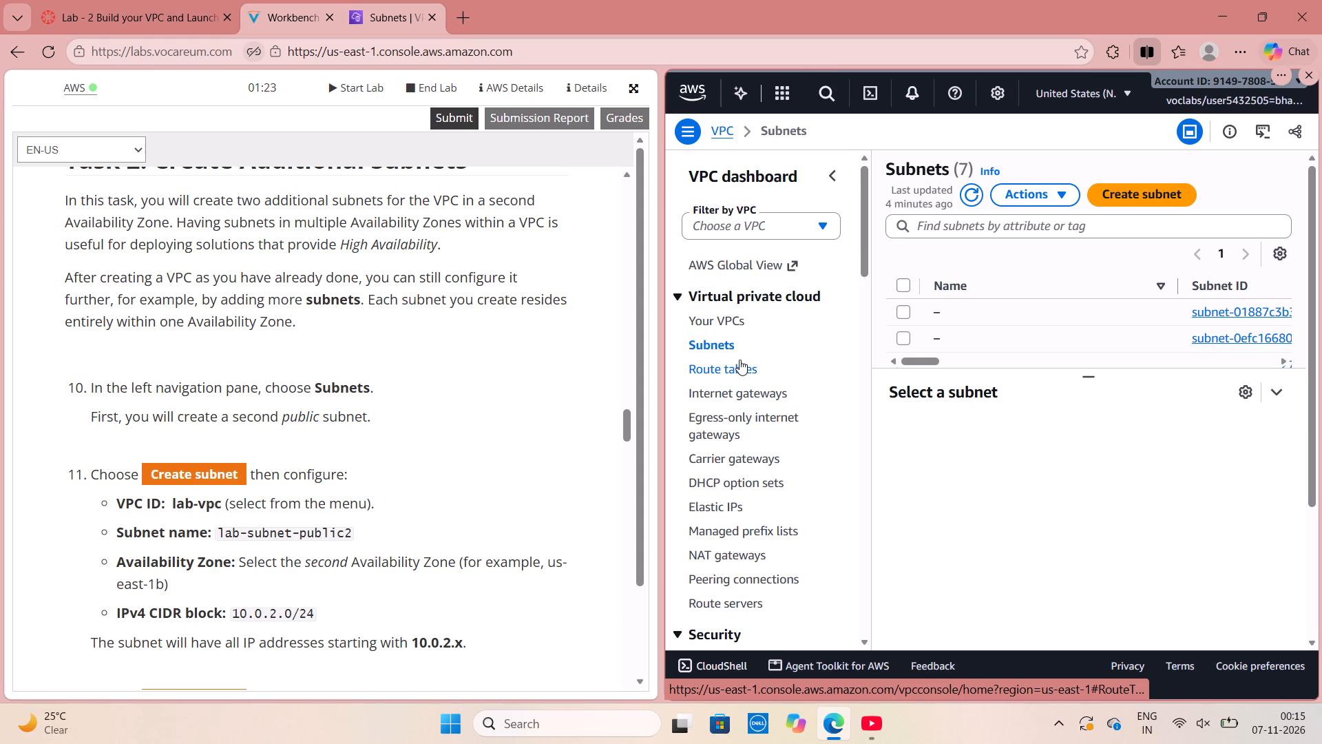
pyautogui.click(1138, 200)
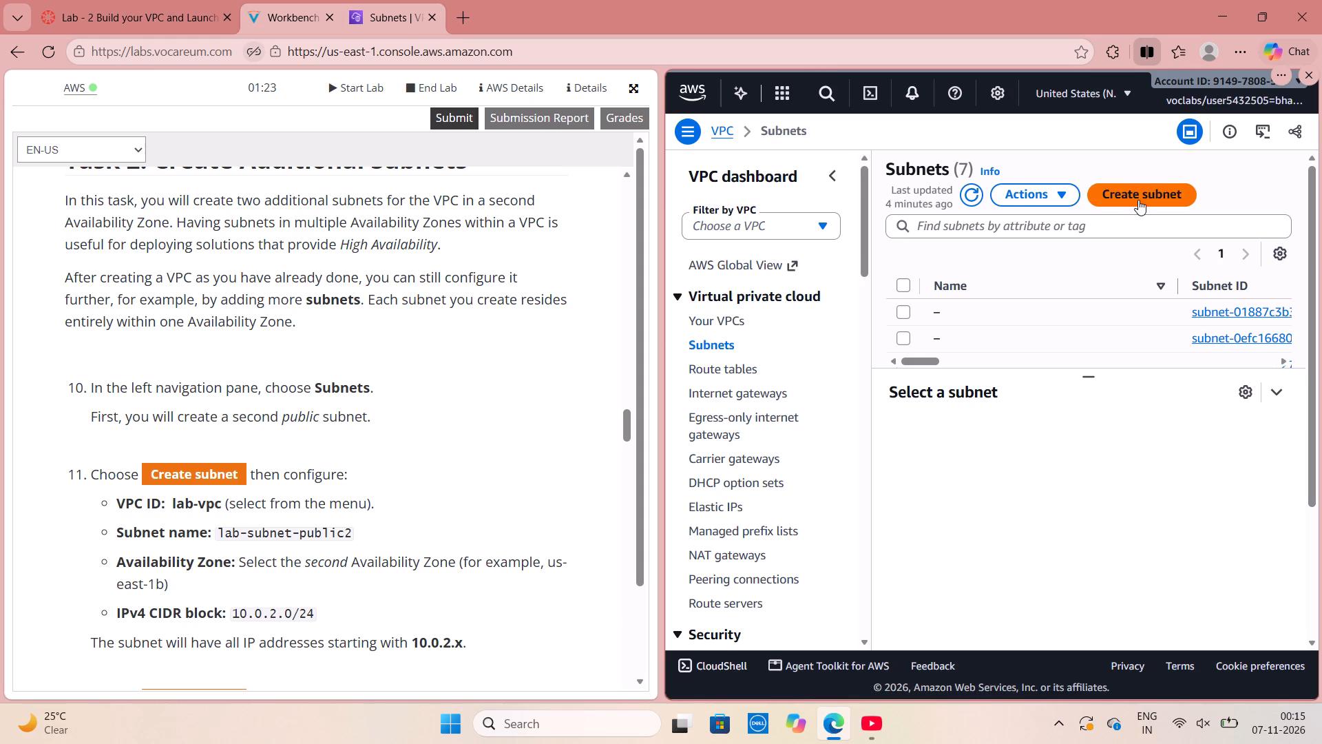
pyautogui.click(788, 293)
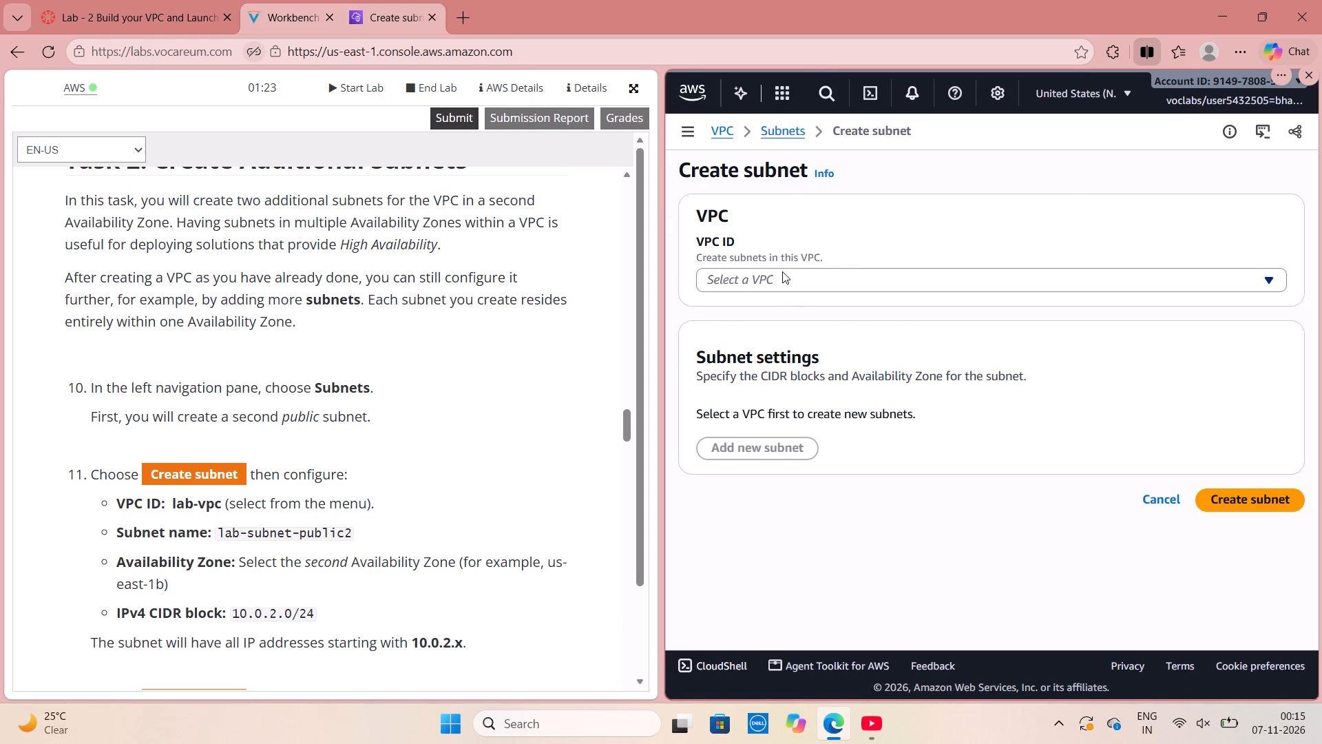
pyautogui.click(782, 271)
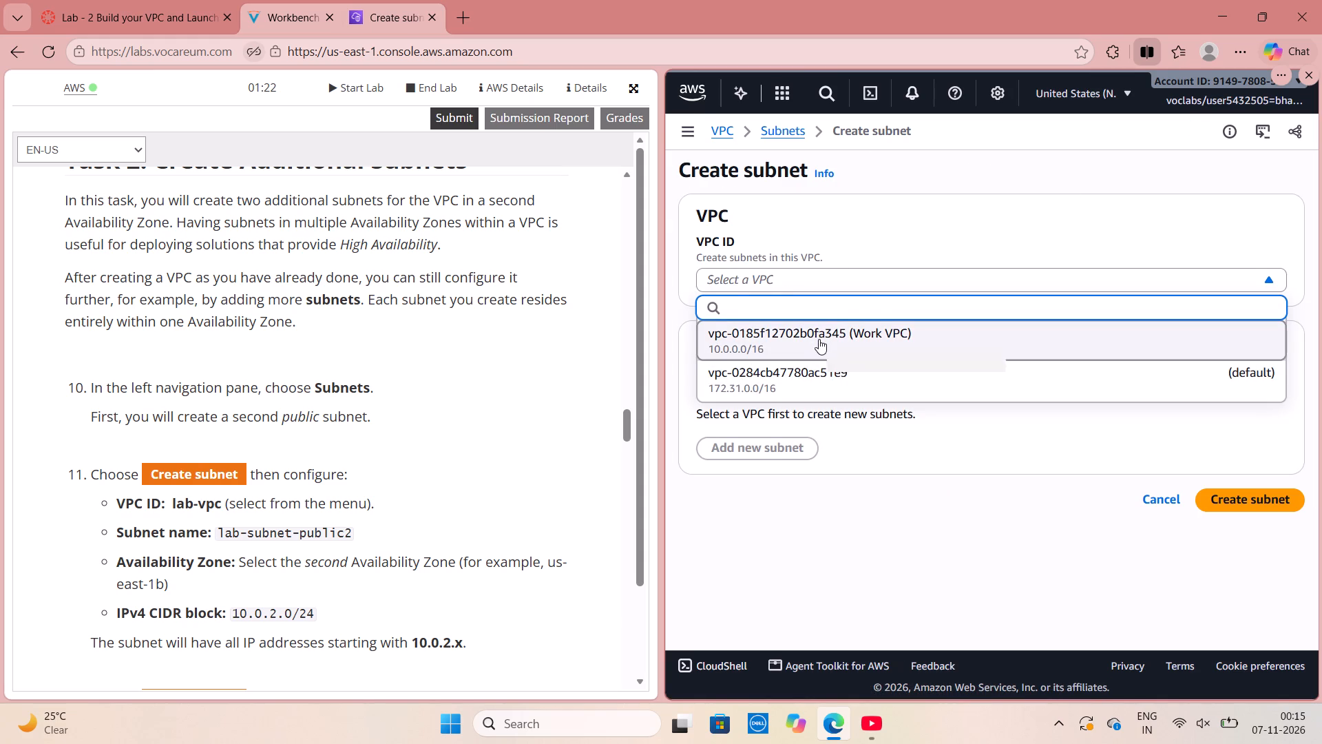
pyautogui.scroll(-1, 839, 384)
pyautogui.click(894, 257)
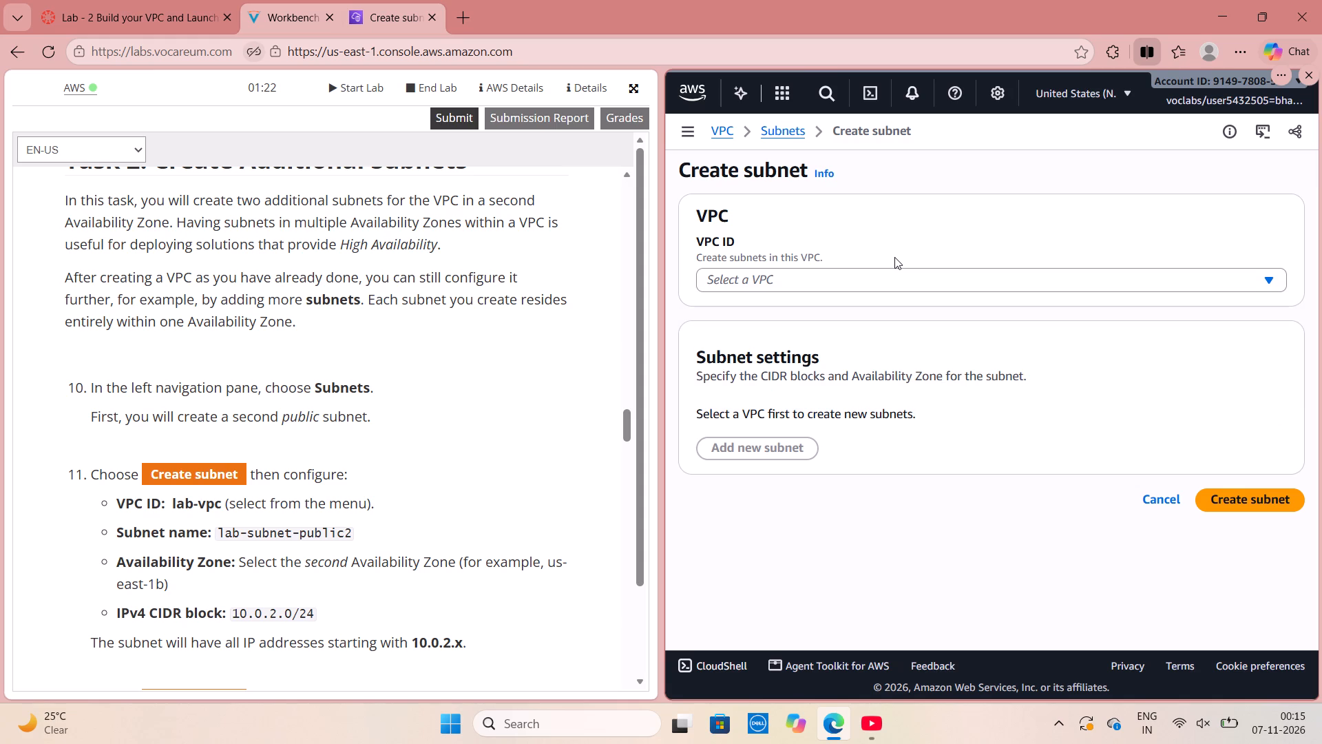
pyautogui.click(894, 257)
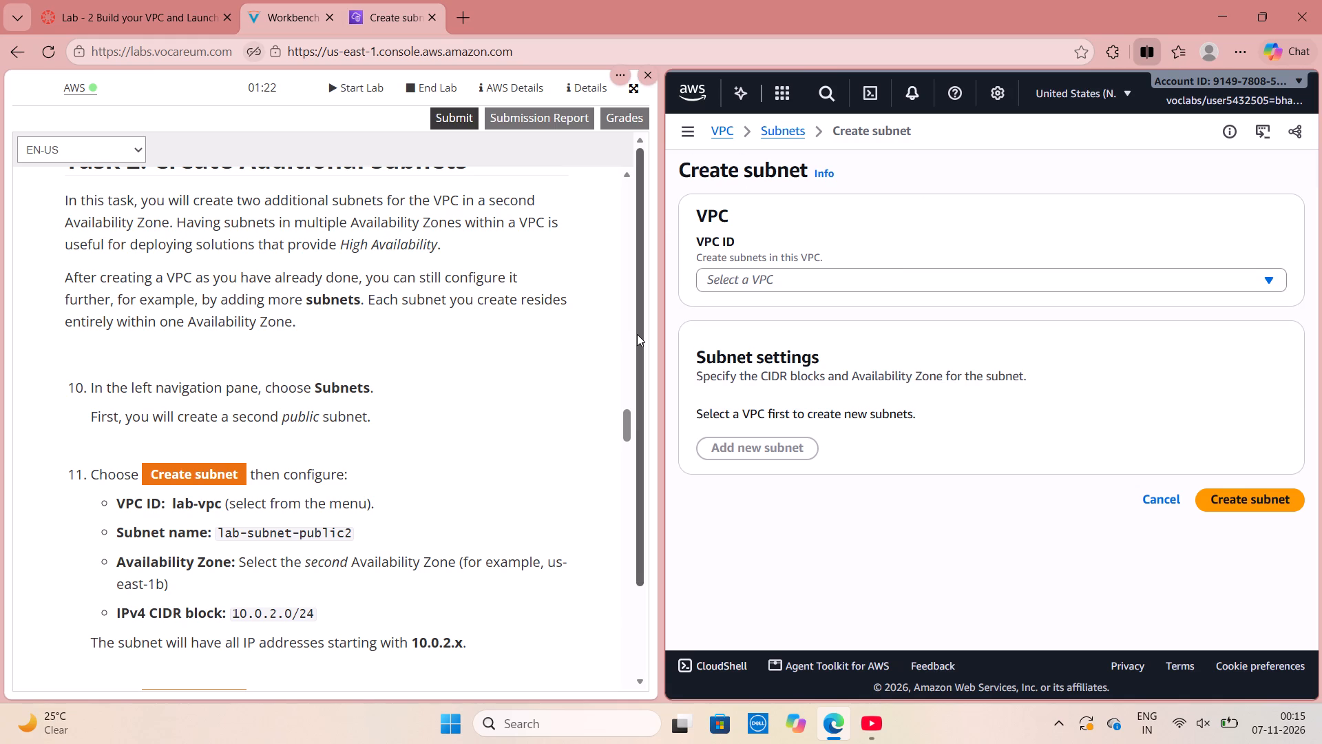
# Return to the Subnets list and examine the listed subnets across all their attribute columns.
pyautogui.click(690, 150)
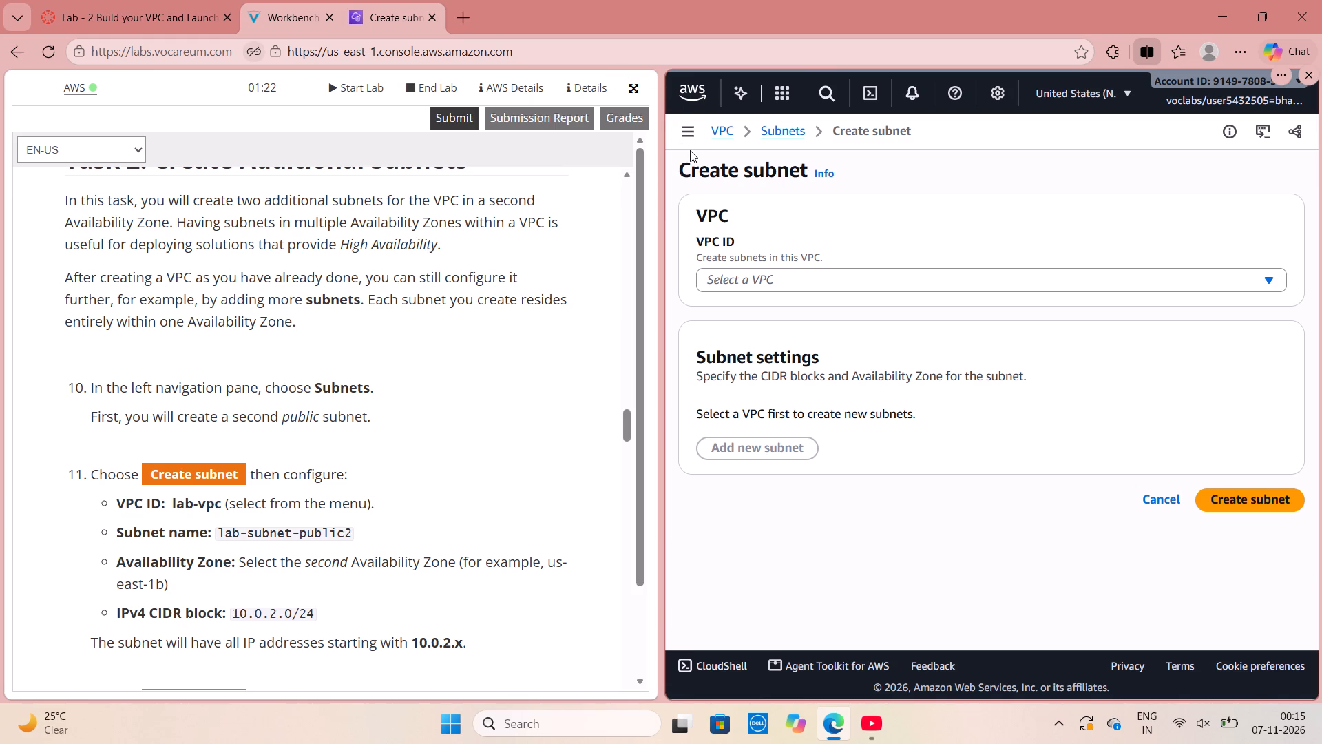
pyautogui.click(689, 125)
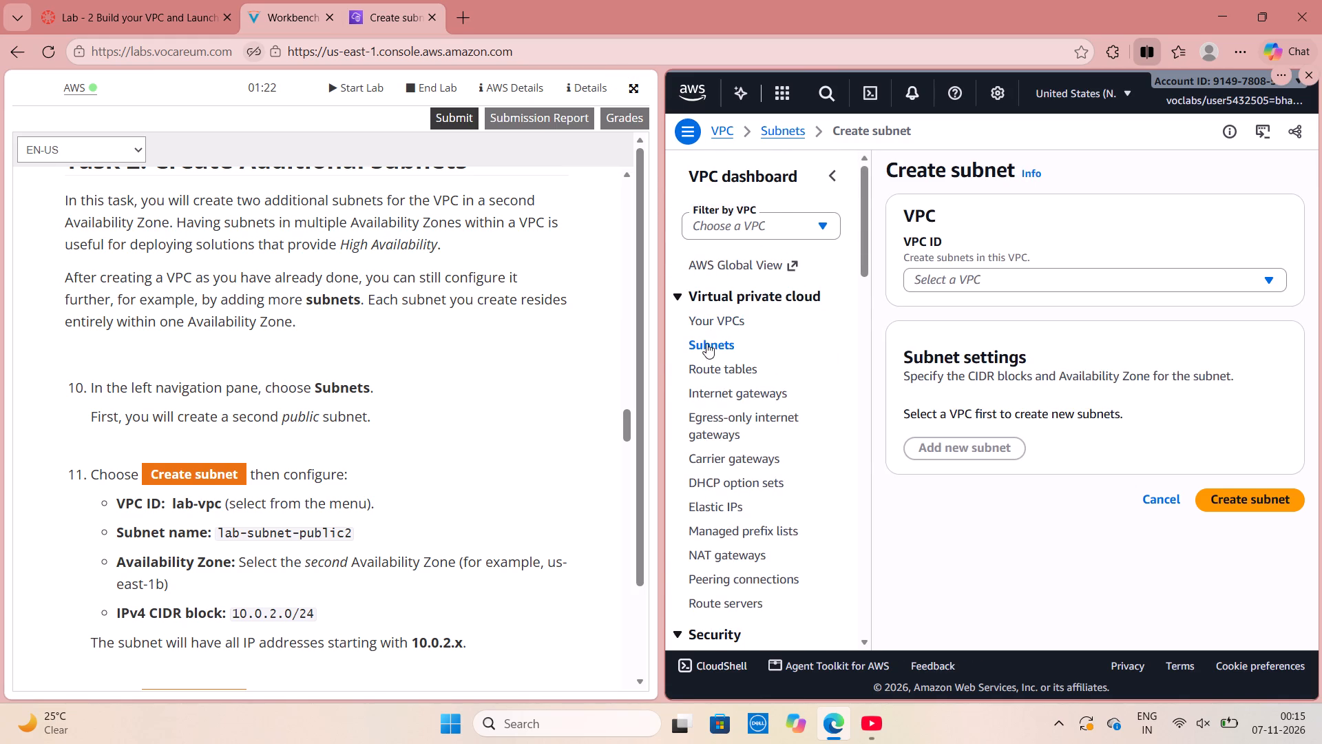
pyautogui.scroll(1, 230, 287)
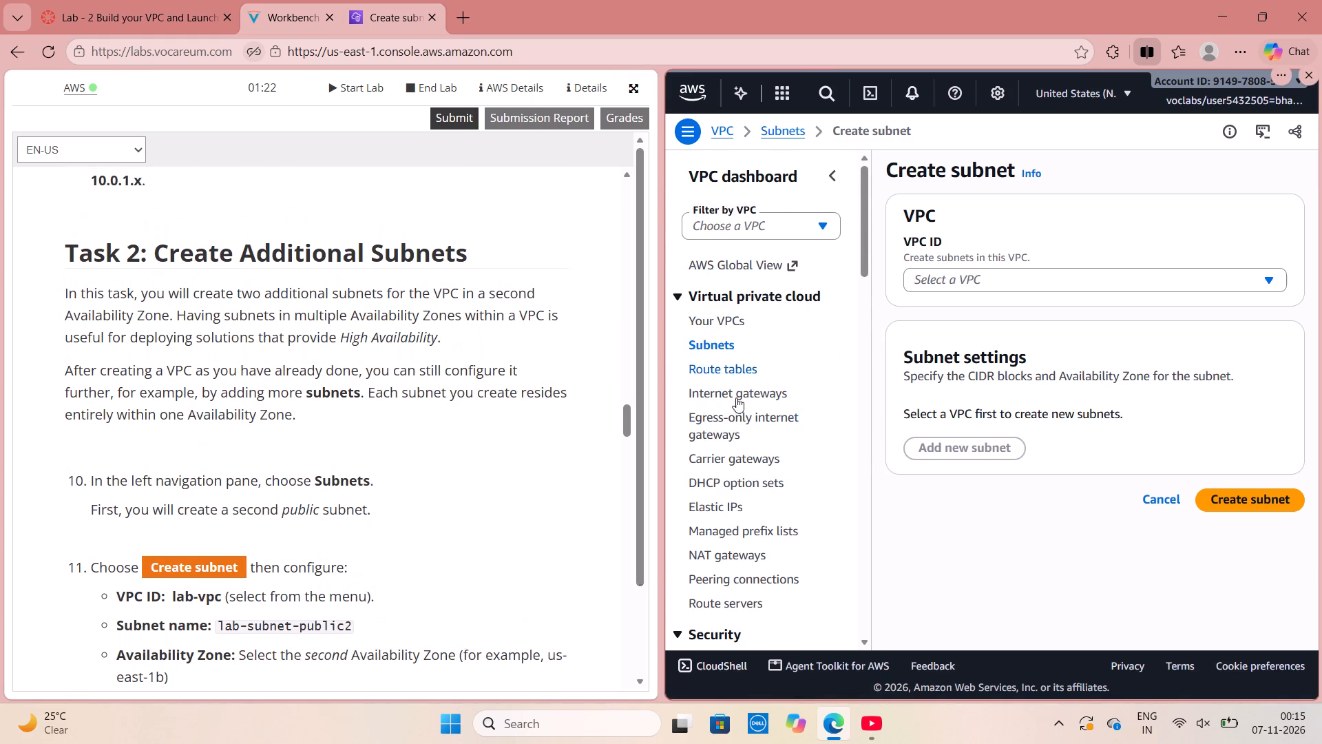
pyautogui.click(709, 340)
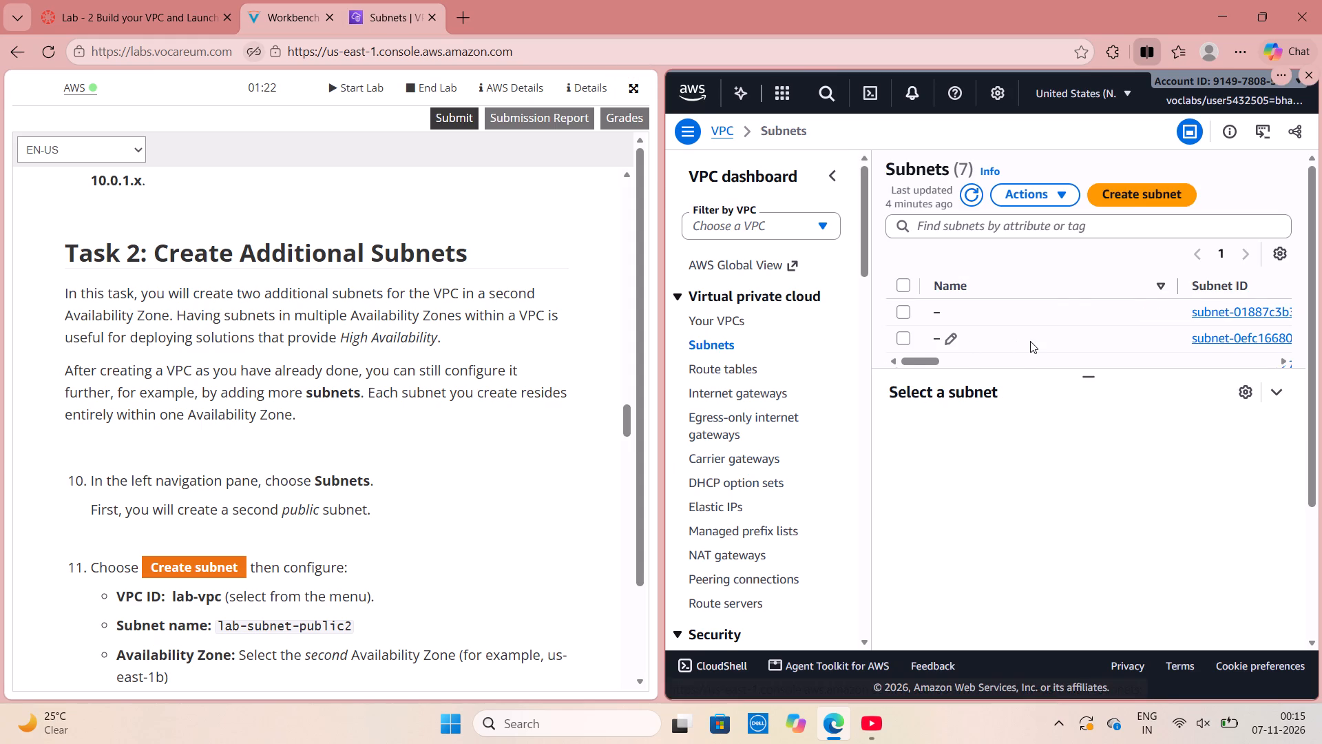
pyautogui.hscroll(-16, 1030, 341)
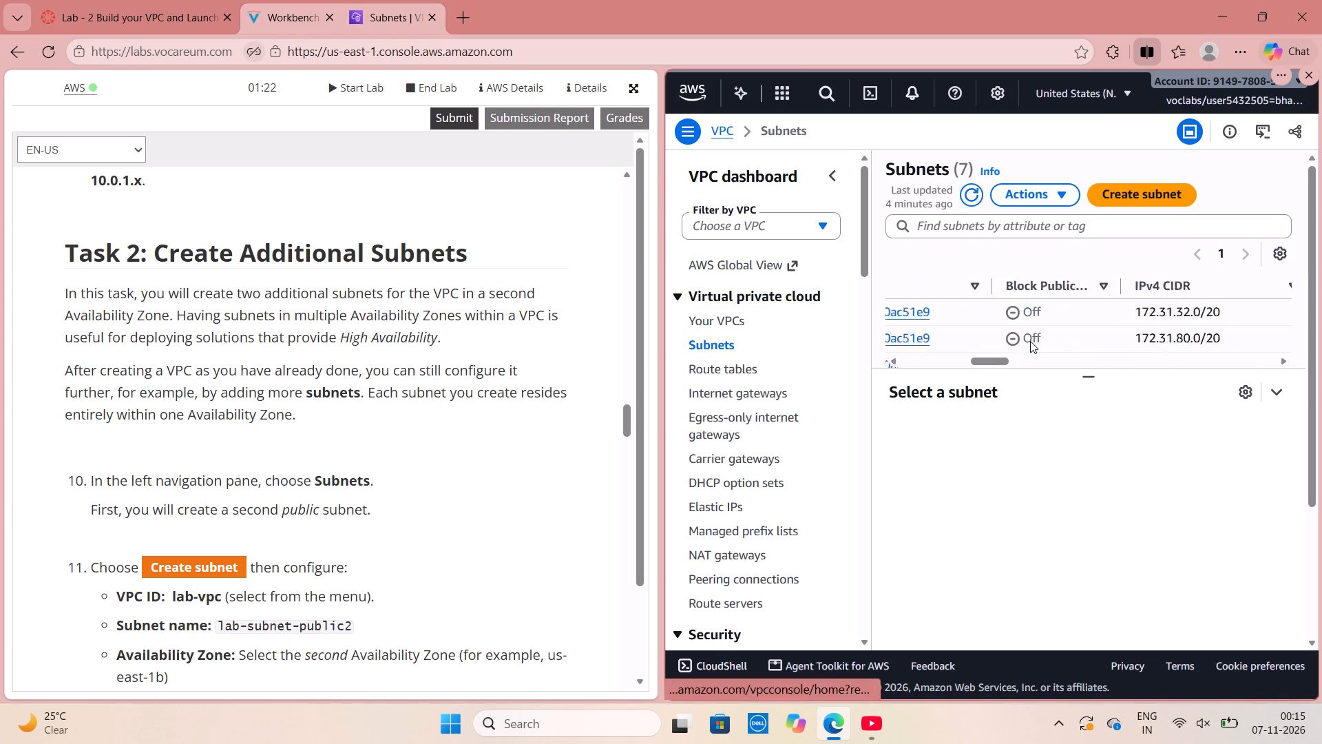
pyautogui.hscroll(-5, 1030, 341)
pyautogui.hscroll(8, 1030, 341)
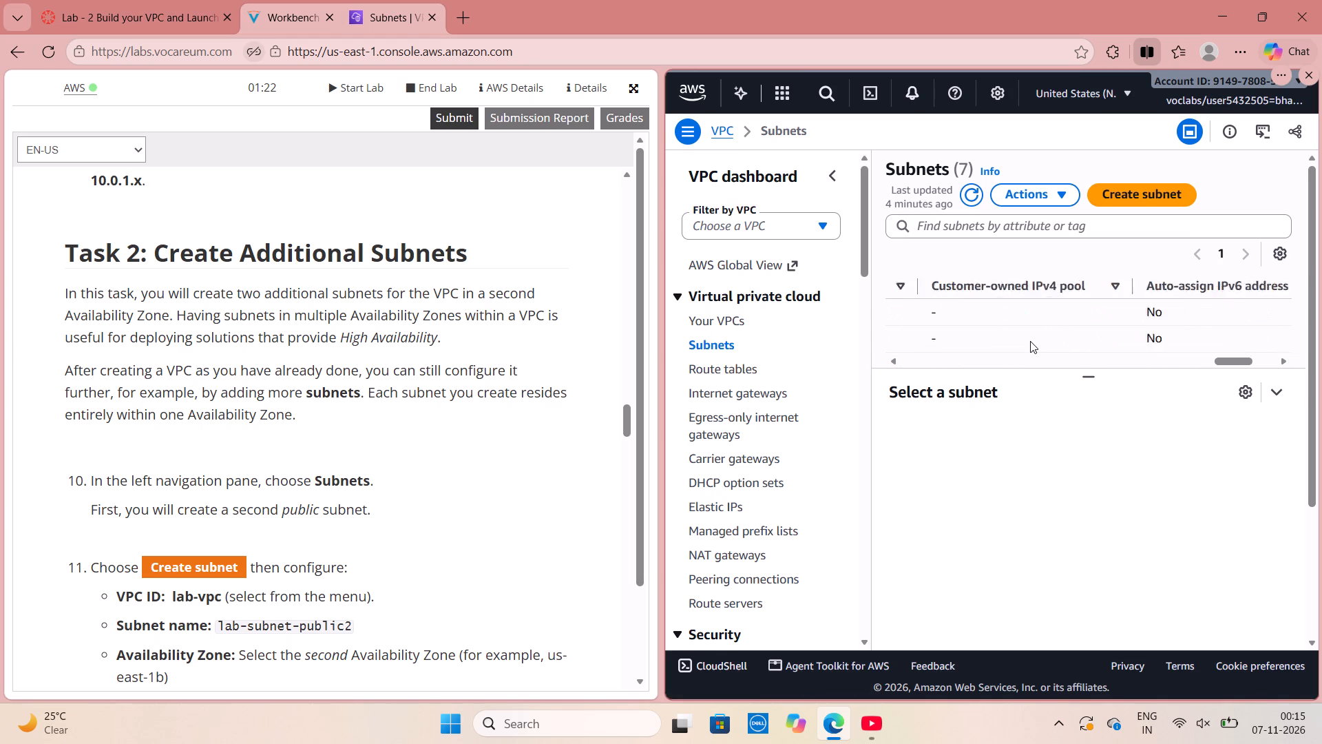
pyautogui.hscroll(3, 1030, 341)
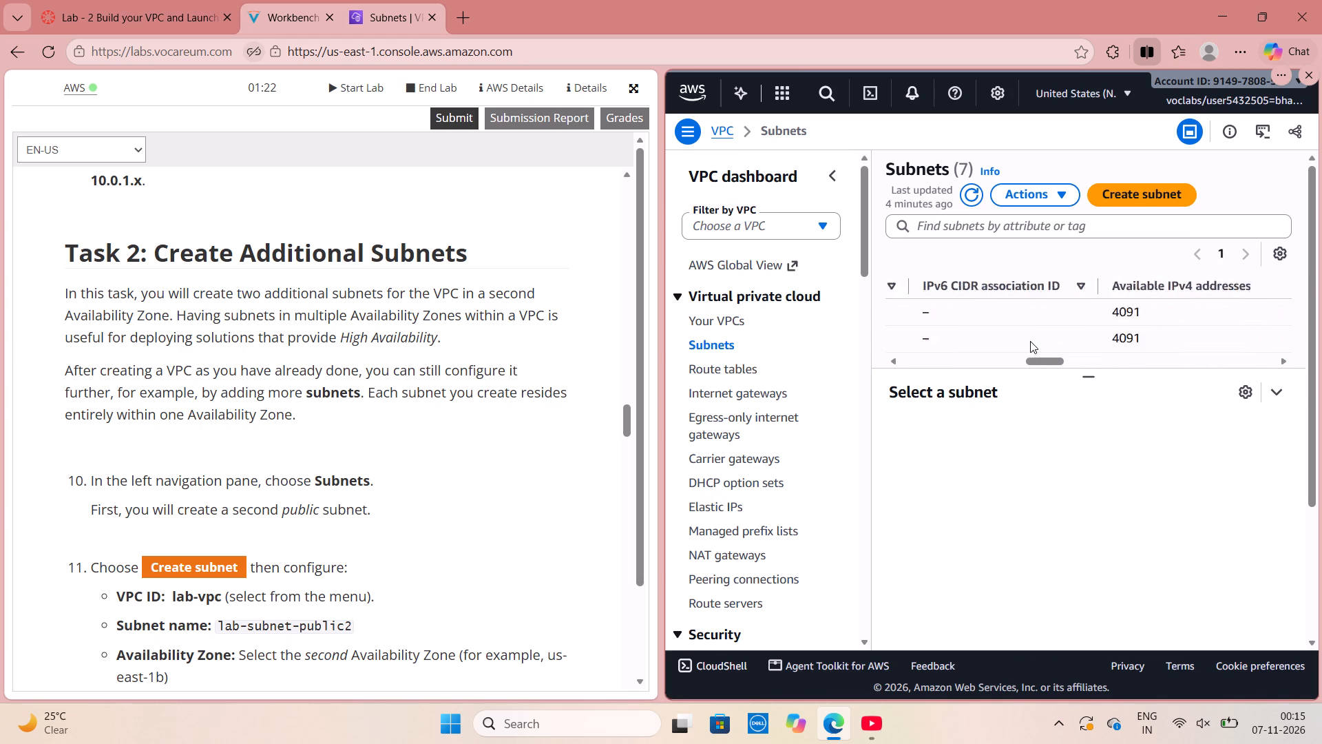
pyautogui.hscroll(4, 1030, 341)
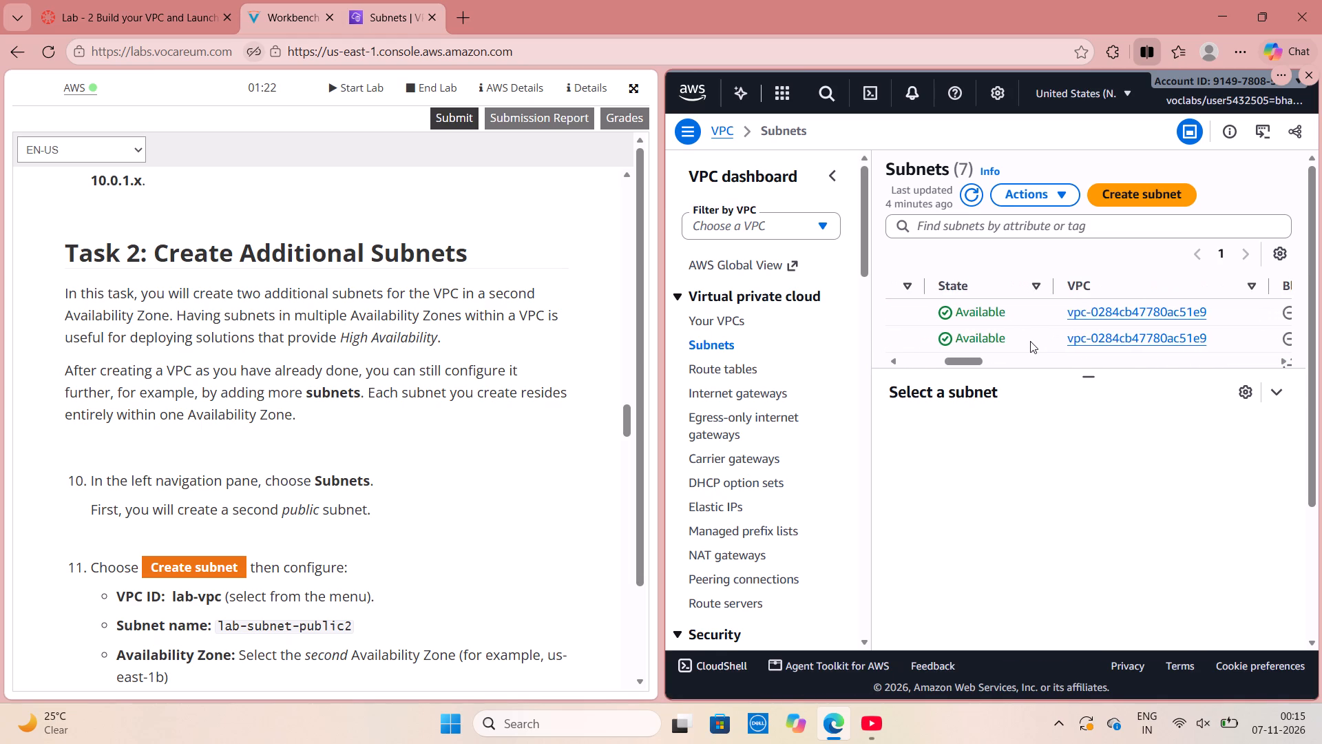
pyautogui.hscroll(3, 1030, 341)
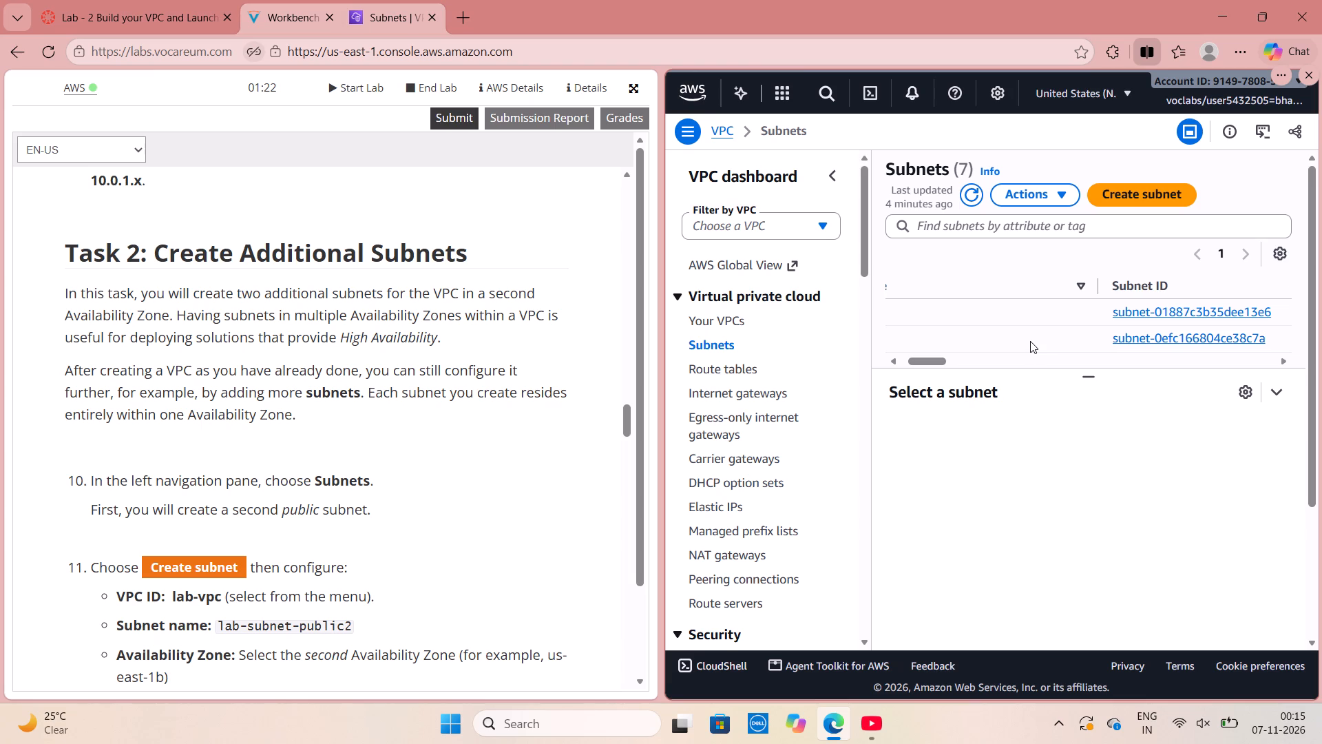
pyautogui.hscroll(2, 1030, 341)
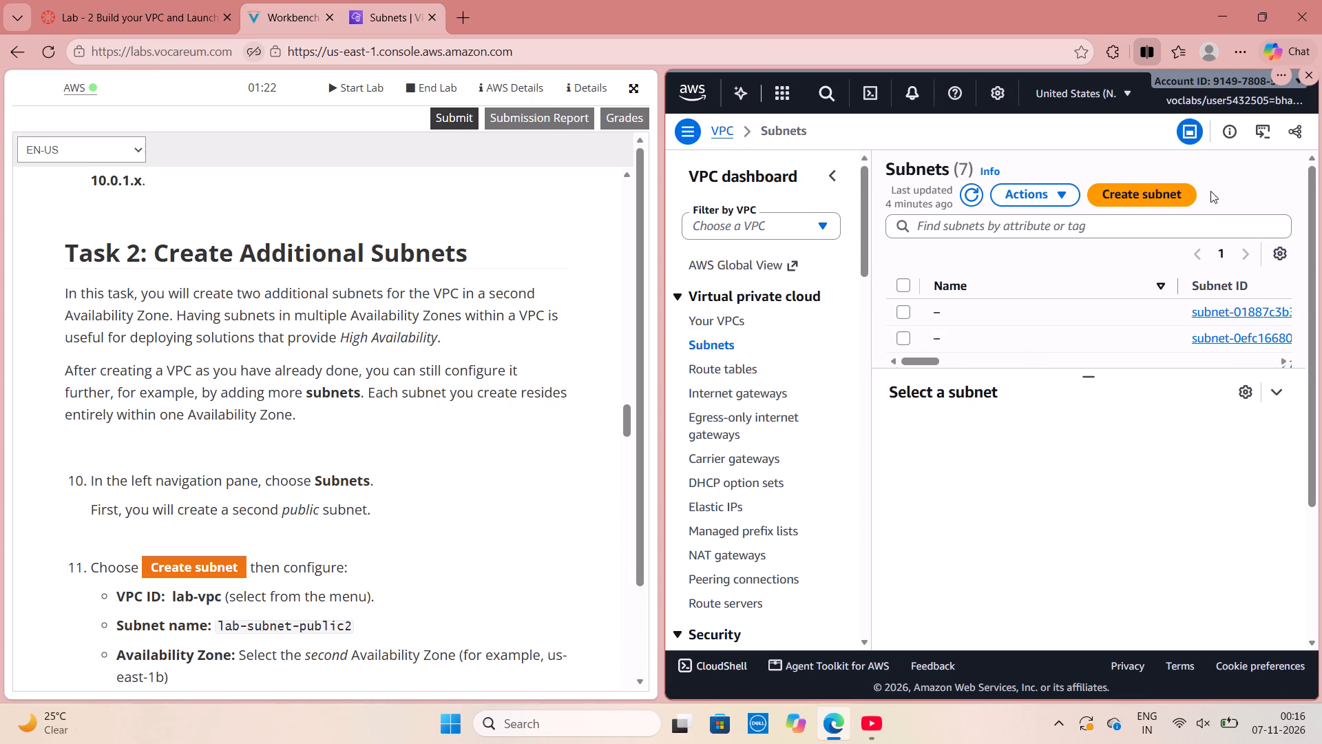
# Reopen the subnet creation form and compare its VPC ID choices with the Task 2 instructions for the additional subnets.
pyautogui.click(1152, 205)
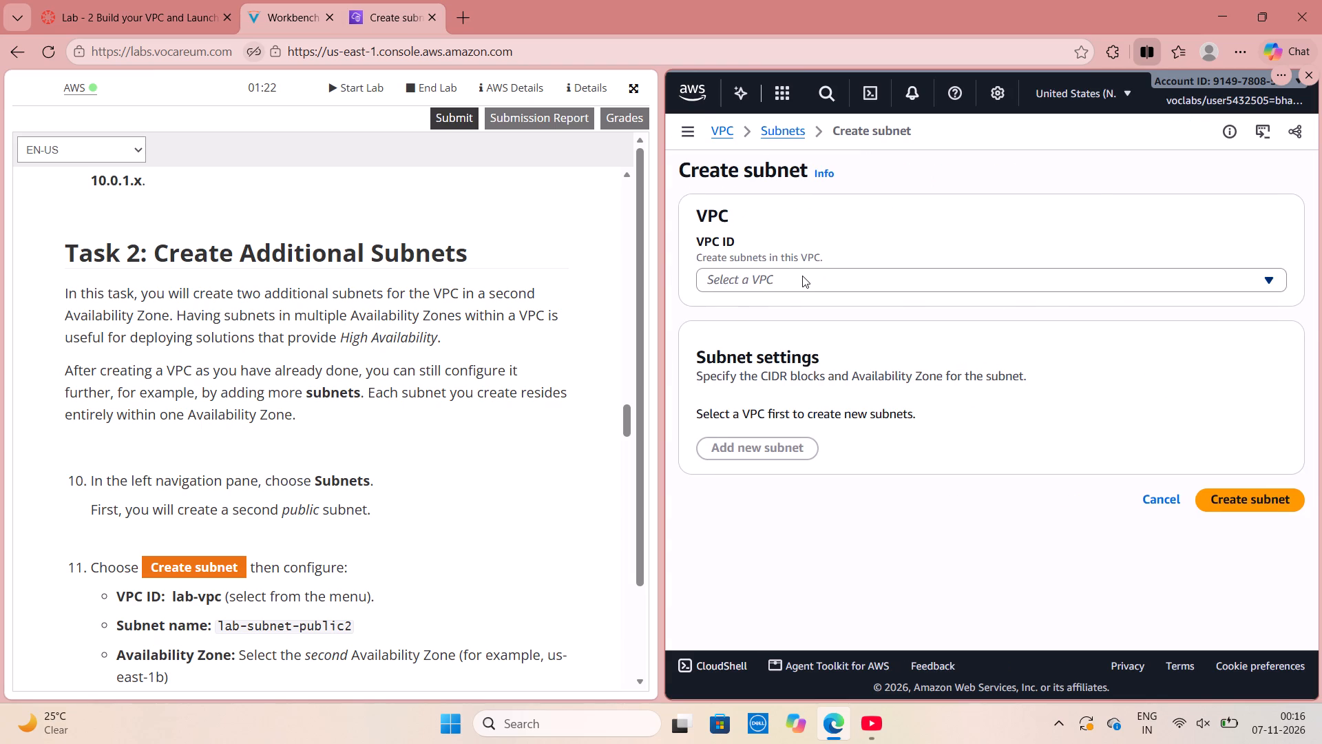
pyautogui.click(802, 276)
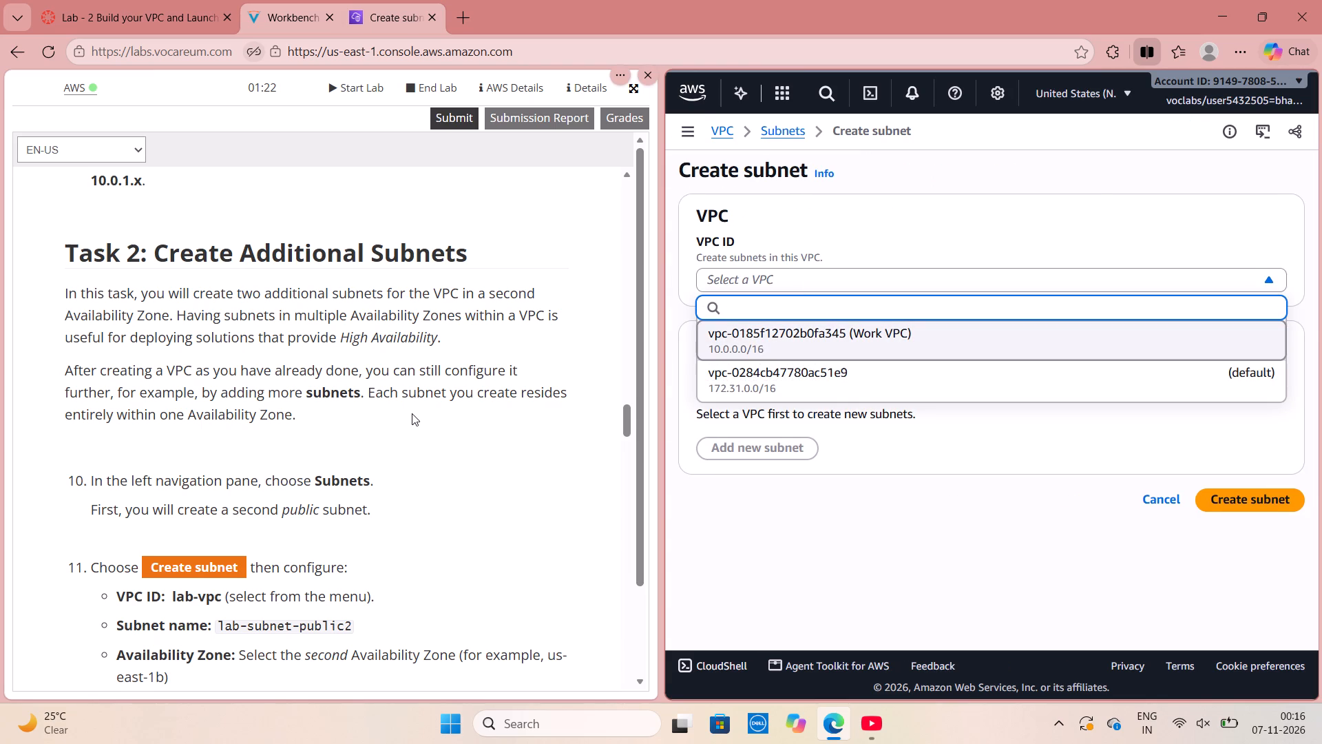
pyautogui.scroll(-5, 412, 413)
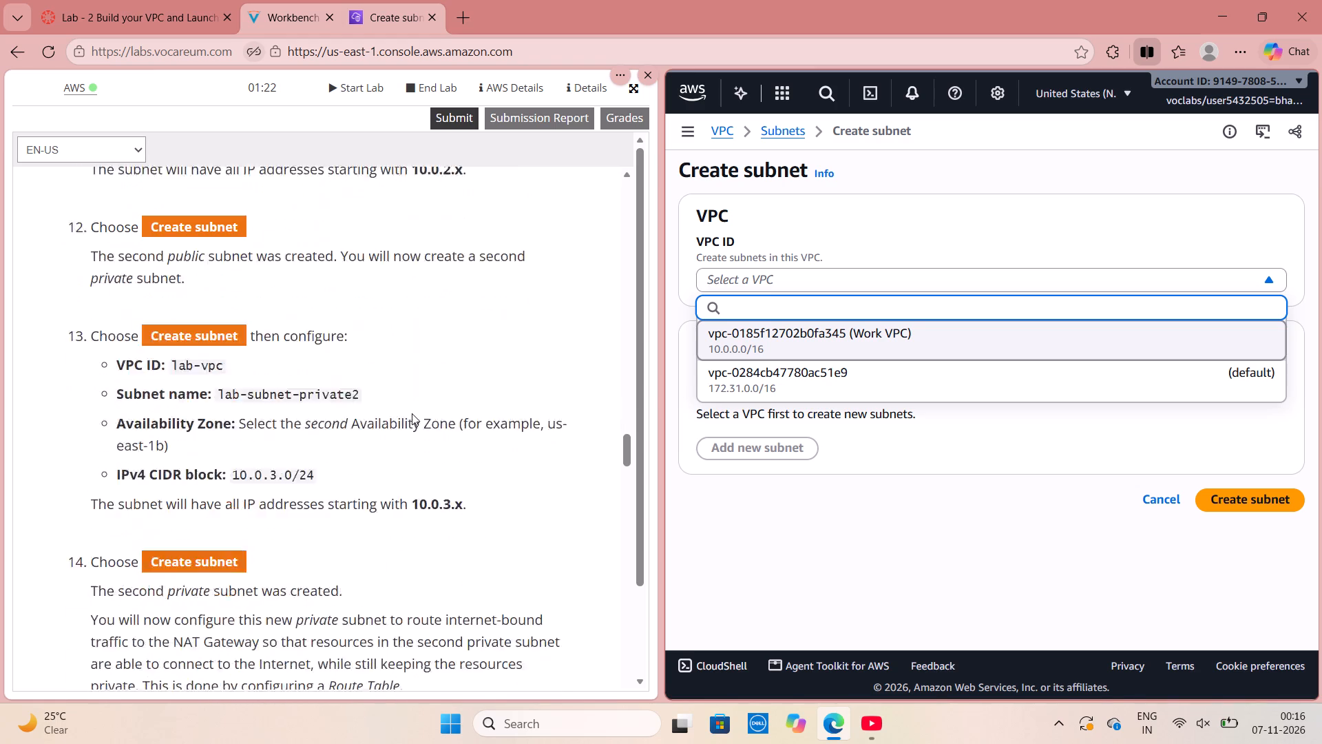
pyautogui.scroll(-1, 412, 413)
pyautogui.scroll(3, 412, 413)
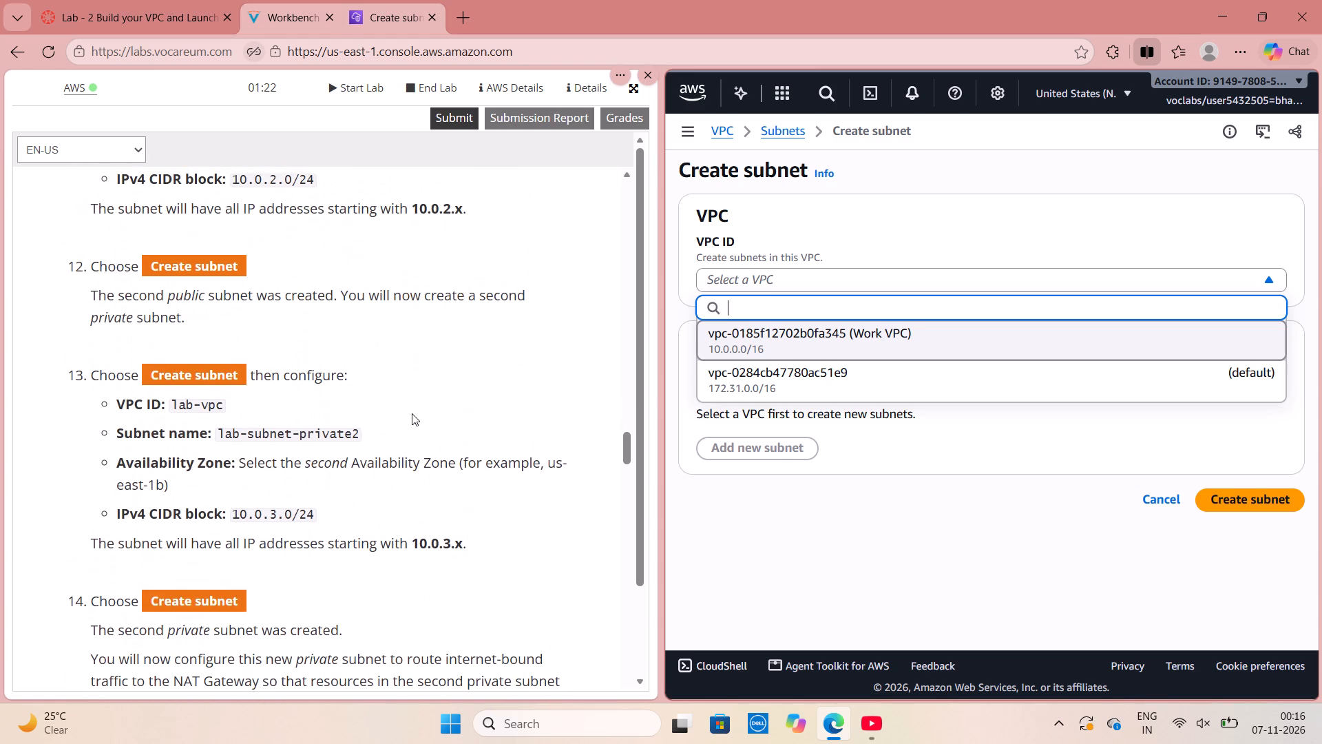
pyautogui.scroll(2, 412, 413)
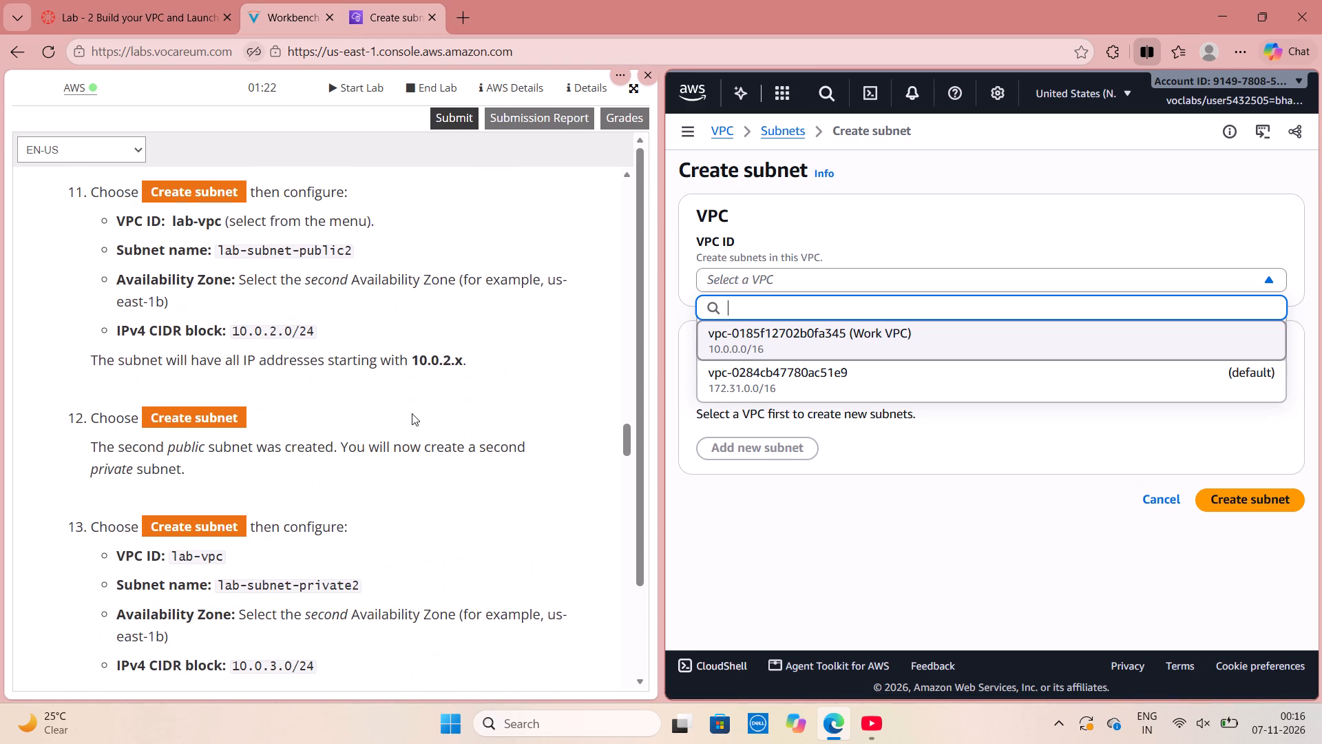
pyautogui.scroll(3, 412, 413)
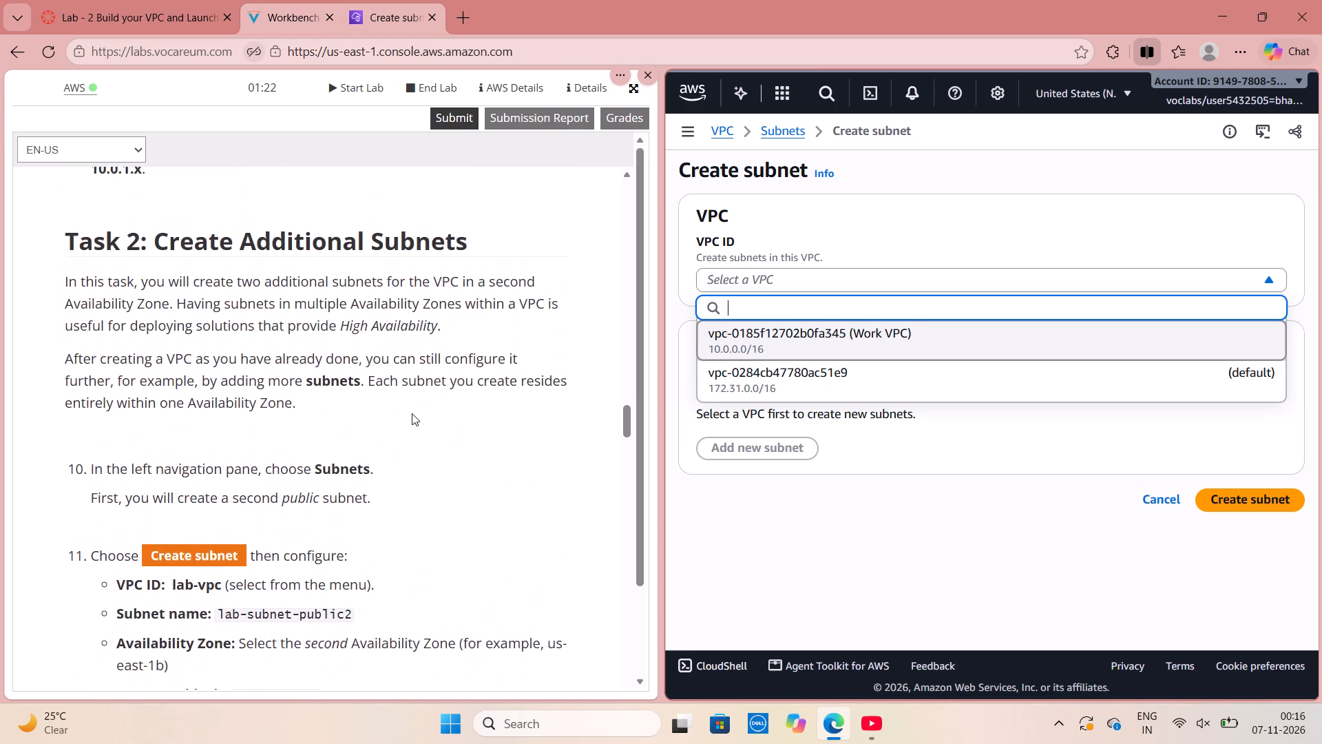
pyautogui.hscroll(-2, 412, 413)
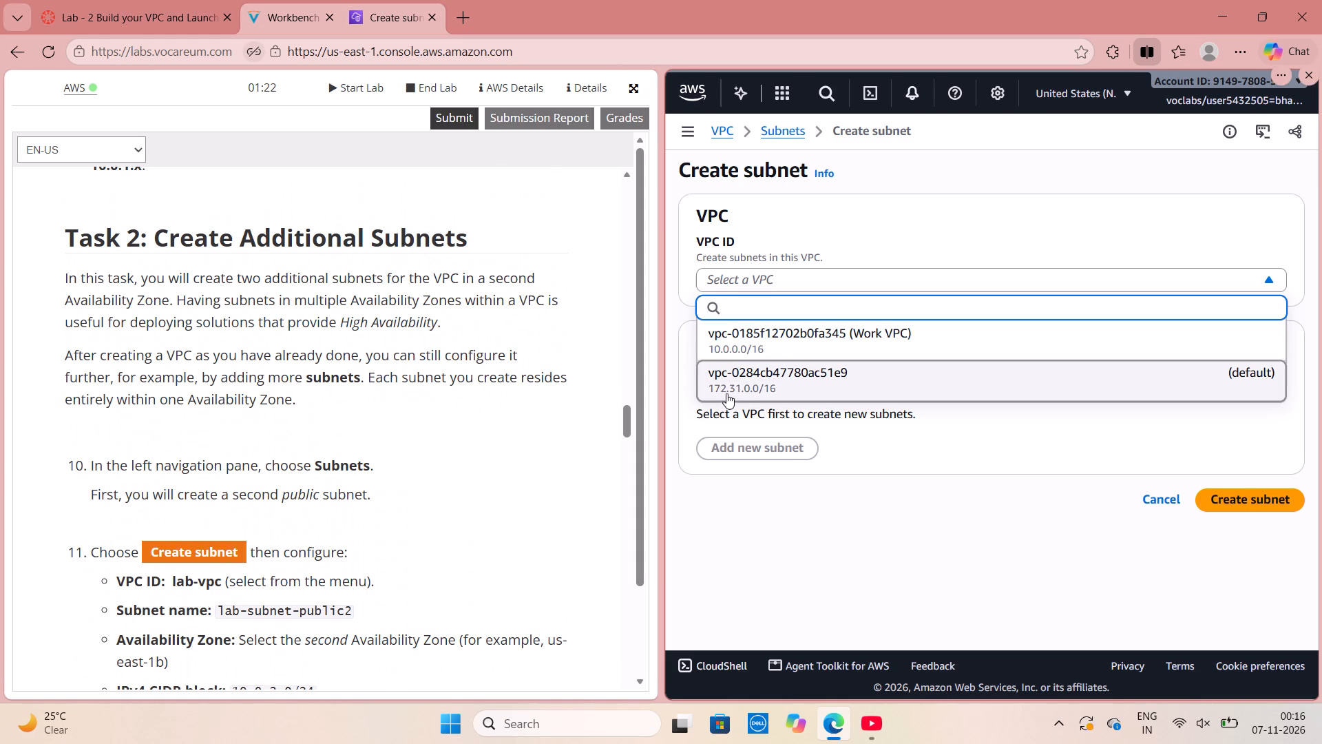
# Go back to the Subnets list and check whether lab-vpc is offered in the Filter by VPC choices.
pyautogui.click(767, 131)
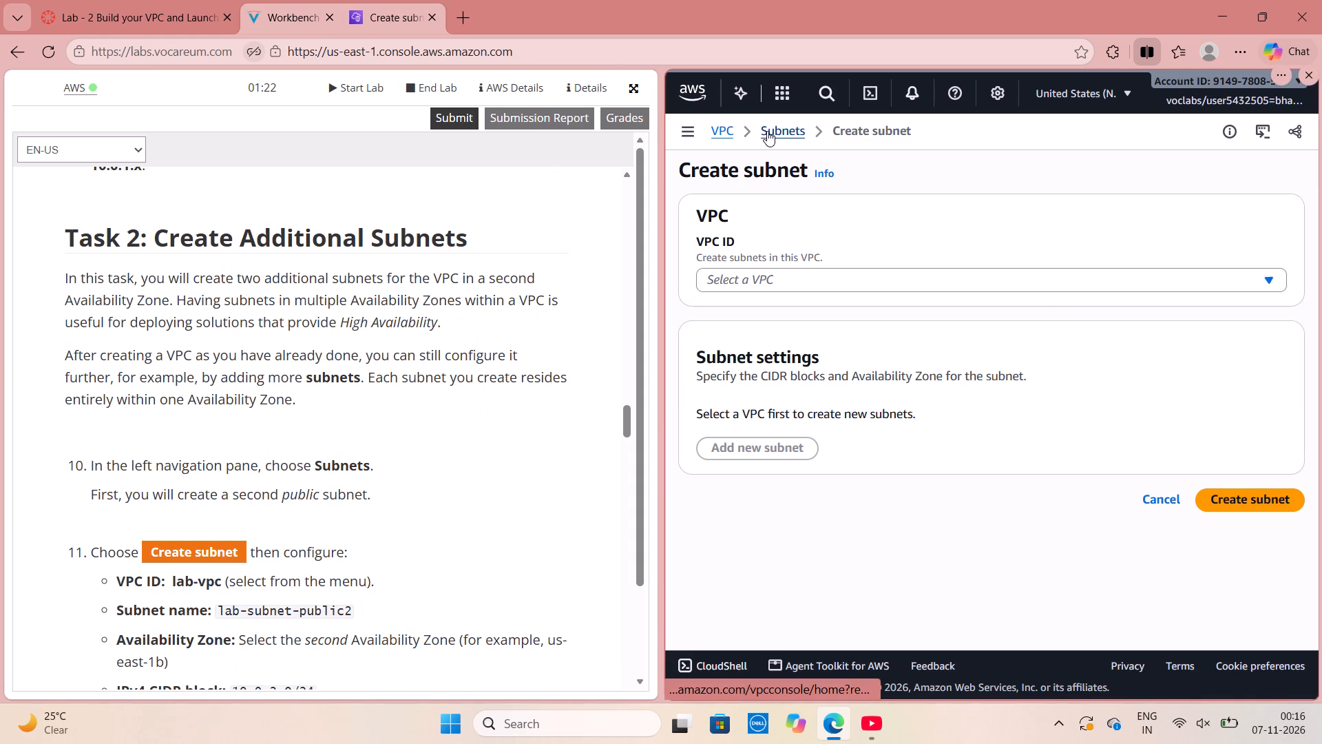
pyautogui.scroll(-1, 664, 468)
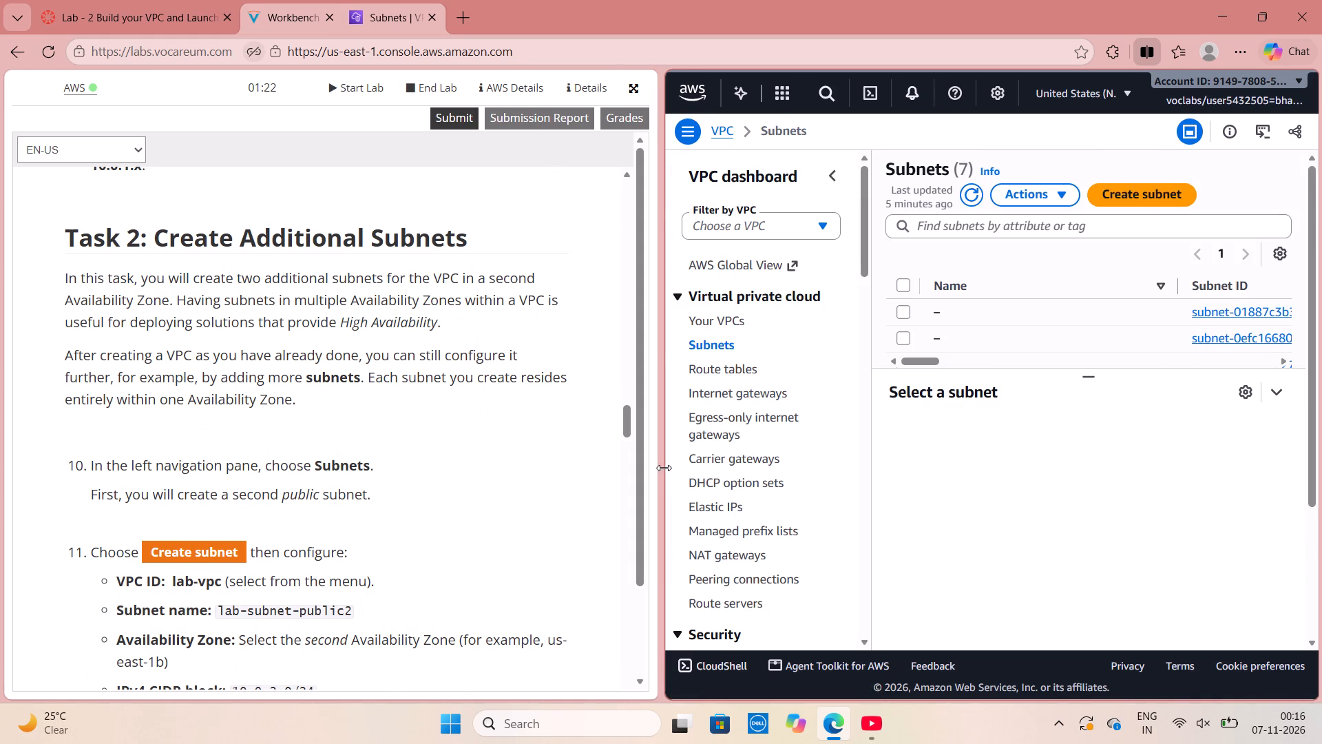
pyautogui.scroll(-1, 664, 468)
pyautogui.scroll(-2, 751, 502)
pyautogui.scroll(5, 749, 479)
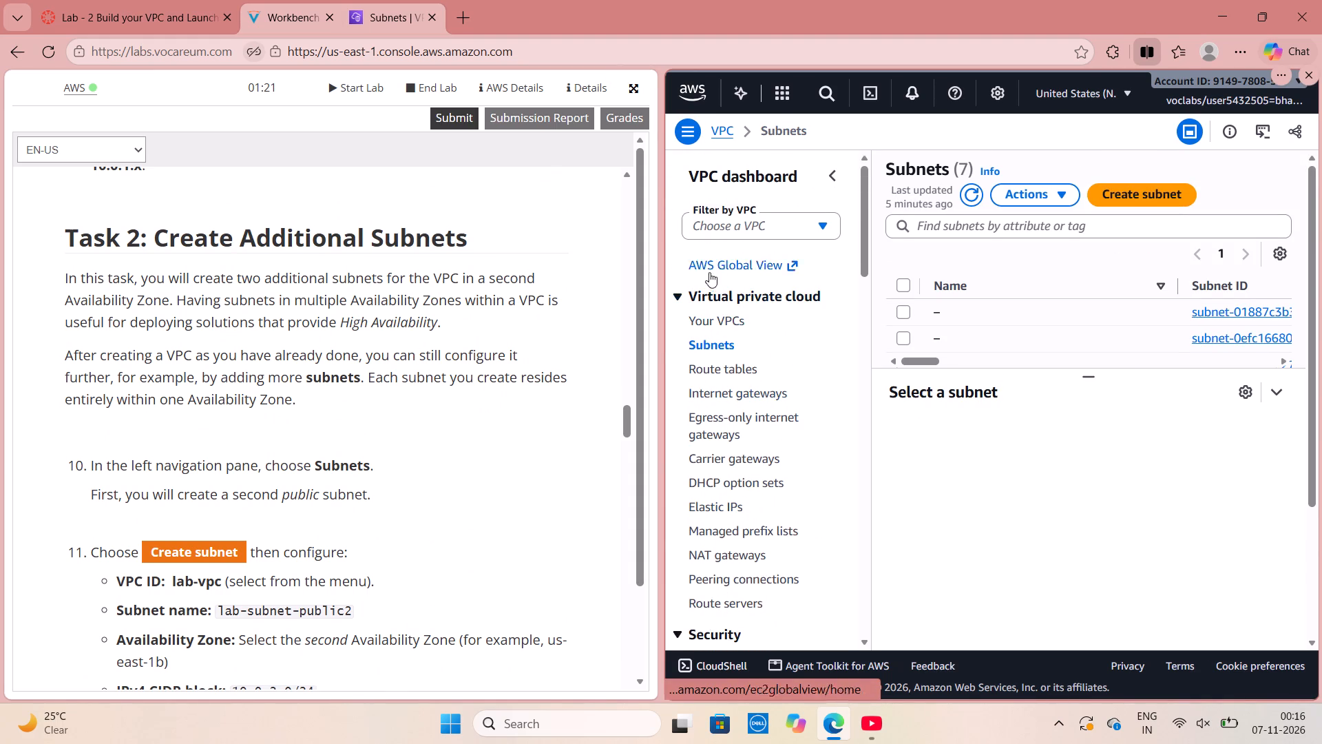
pyautogui.click(751, 227)
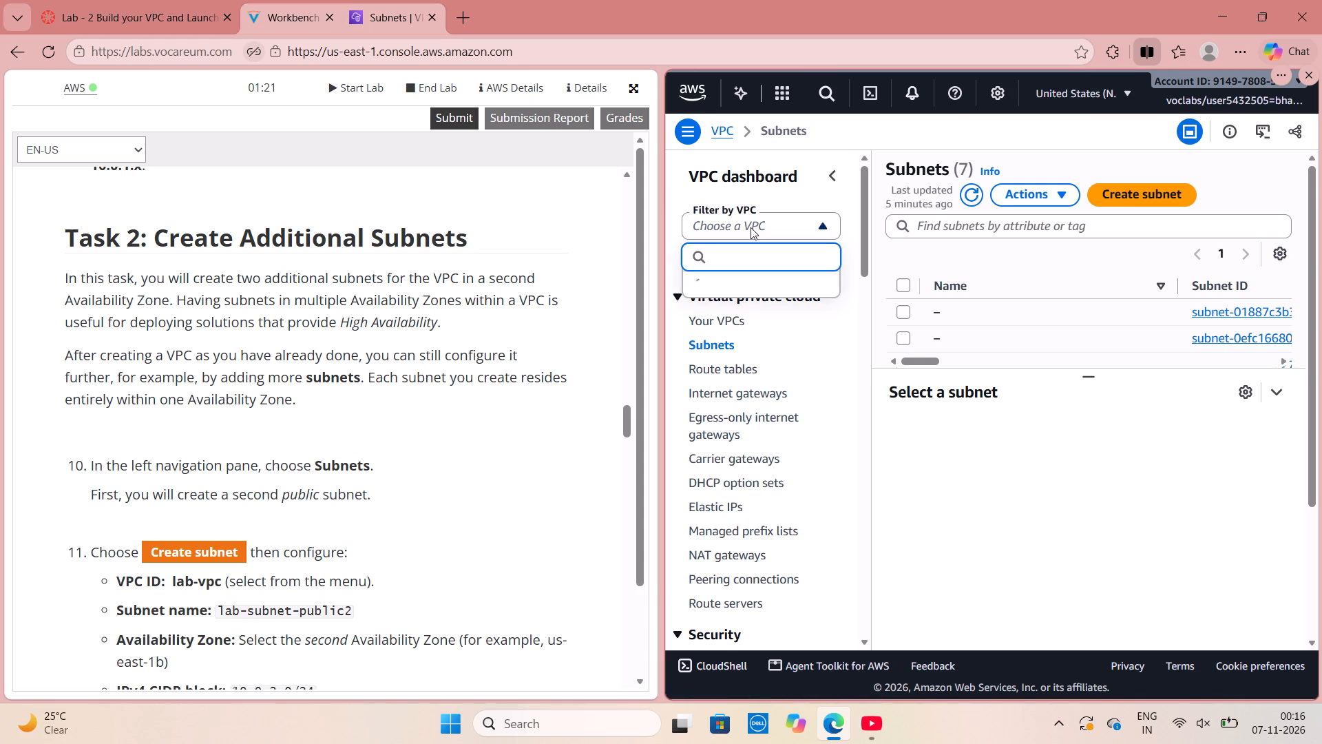
pyautogui.click(914, 502)
# Open the Your VPCs list and examine the listed VPCs across all their attribute columns.
pyautogui.click(712, 310)
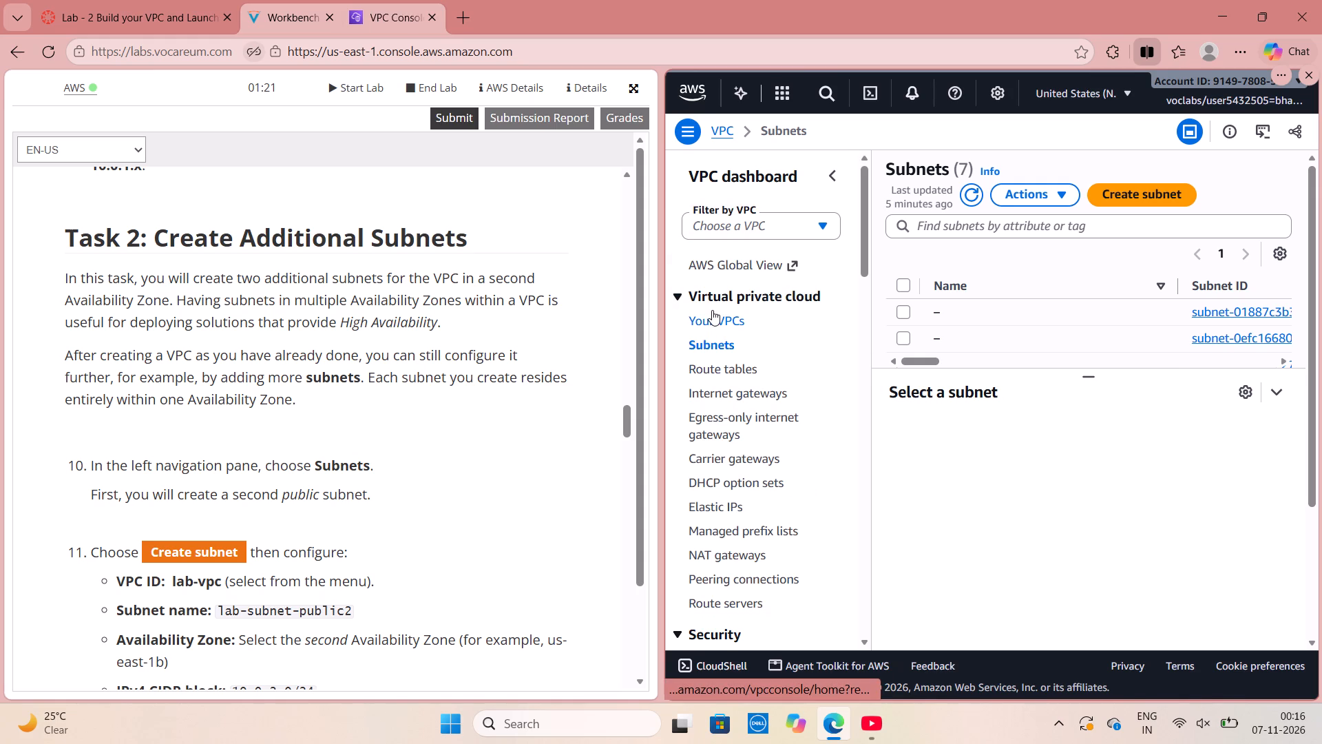
pyautogui.scroll(-1, 1003, 331)
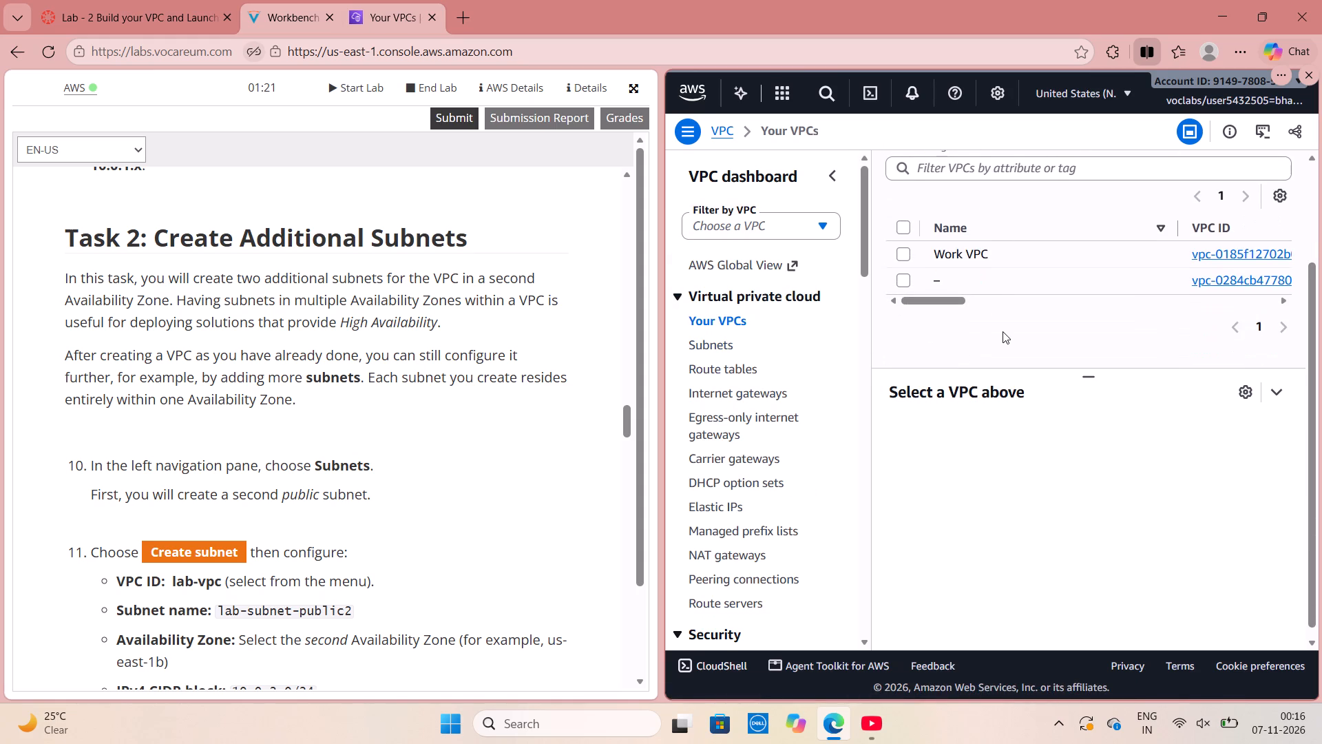
pyautogui.hscroll(-3, 1021, 233)
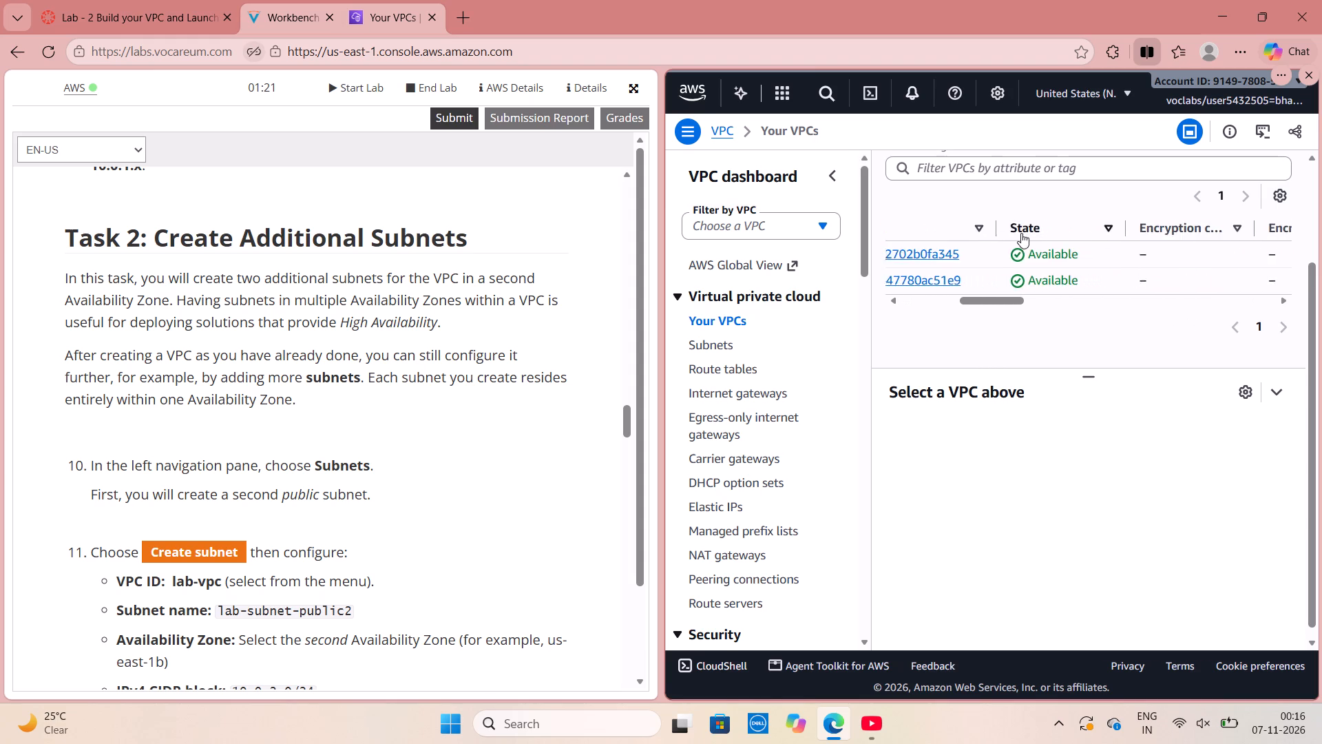
pyautogui.hscroll(-6, 1021, 233)
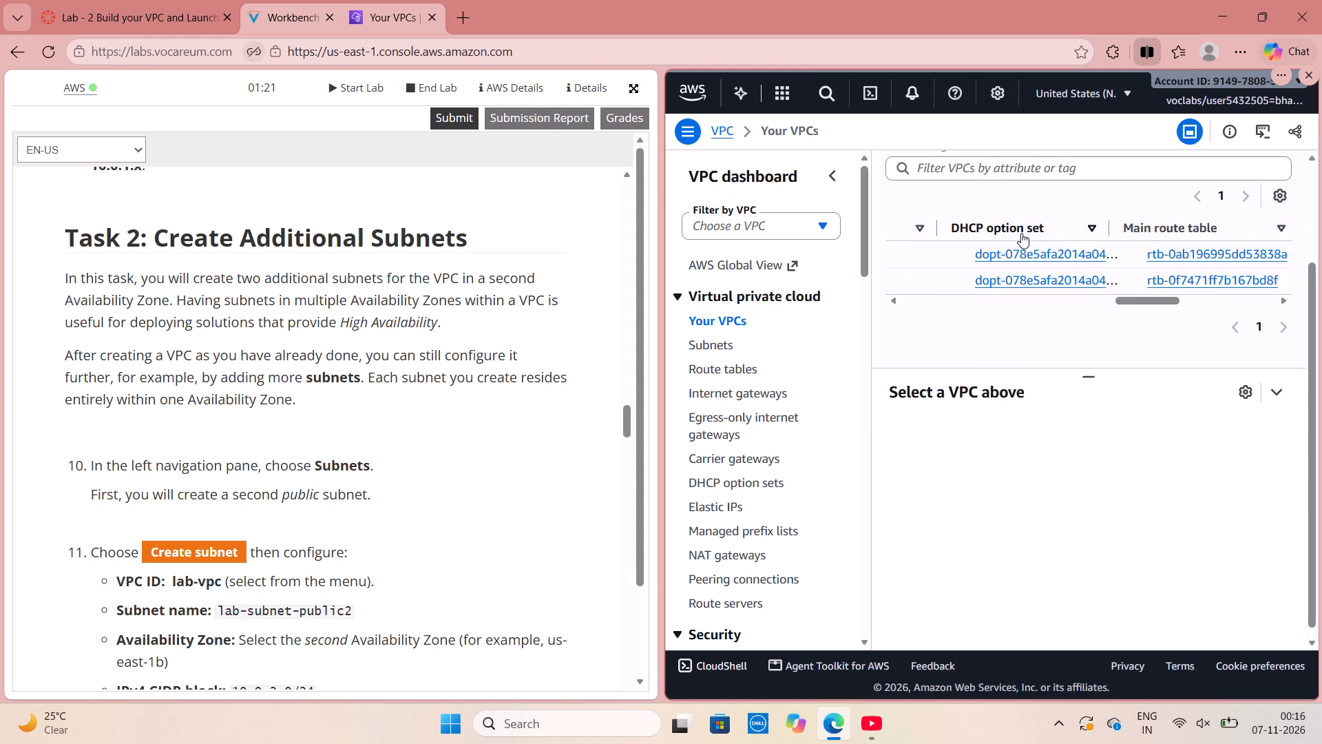
pyautogui.hscroll(-3, 1021, 233)
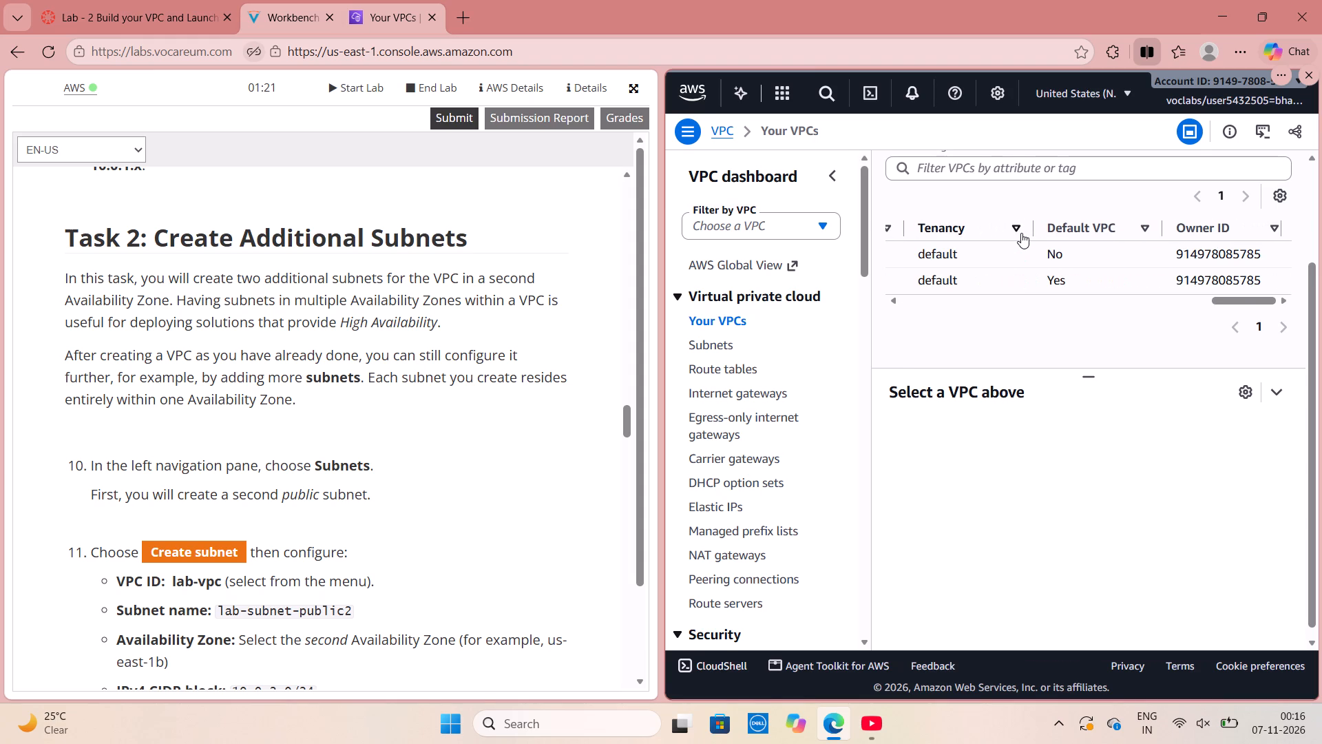
pyautogui.hscroll(-4, 1021, 233)
pyautogui.hscroll(7, 1021, 233)
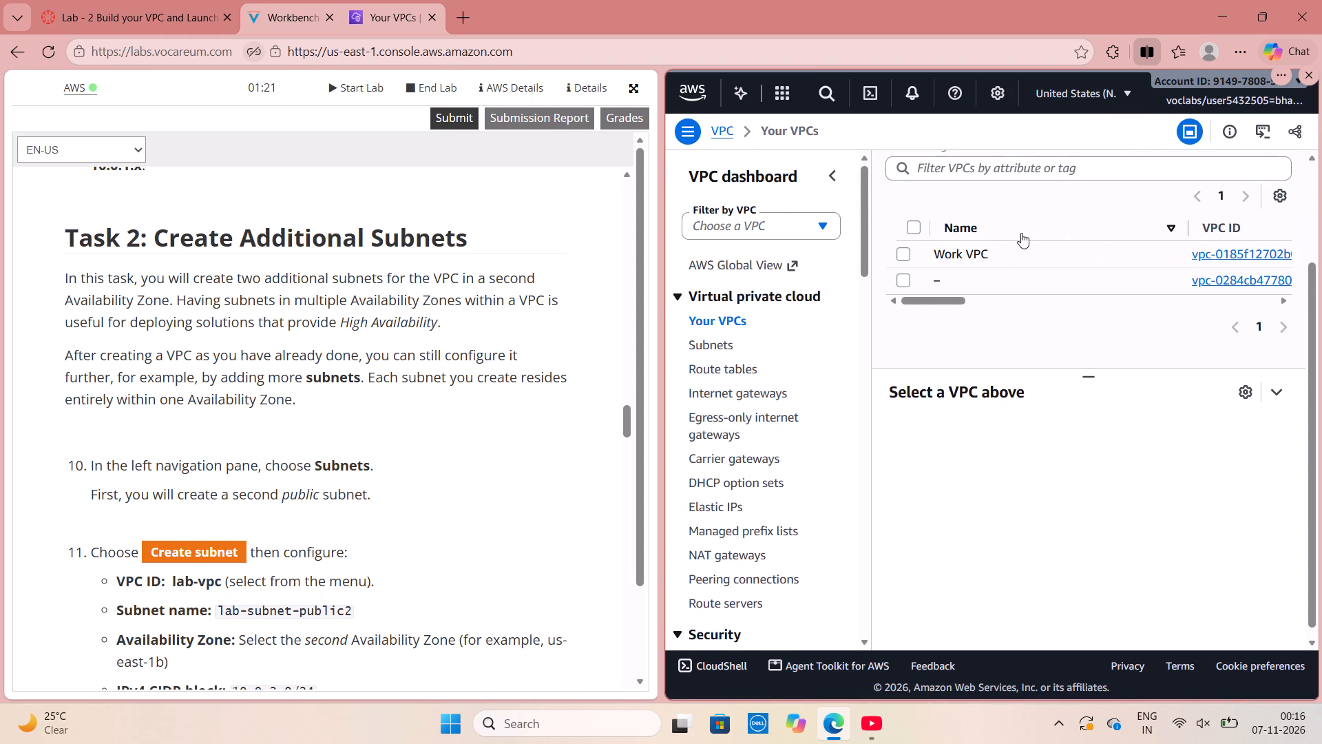
pyautogui.hscroll(5, 1021, 233)
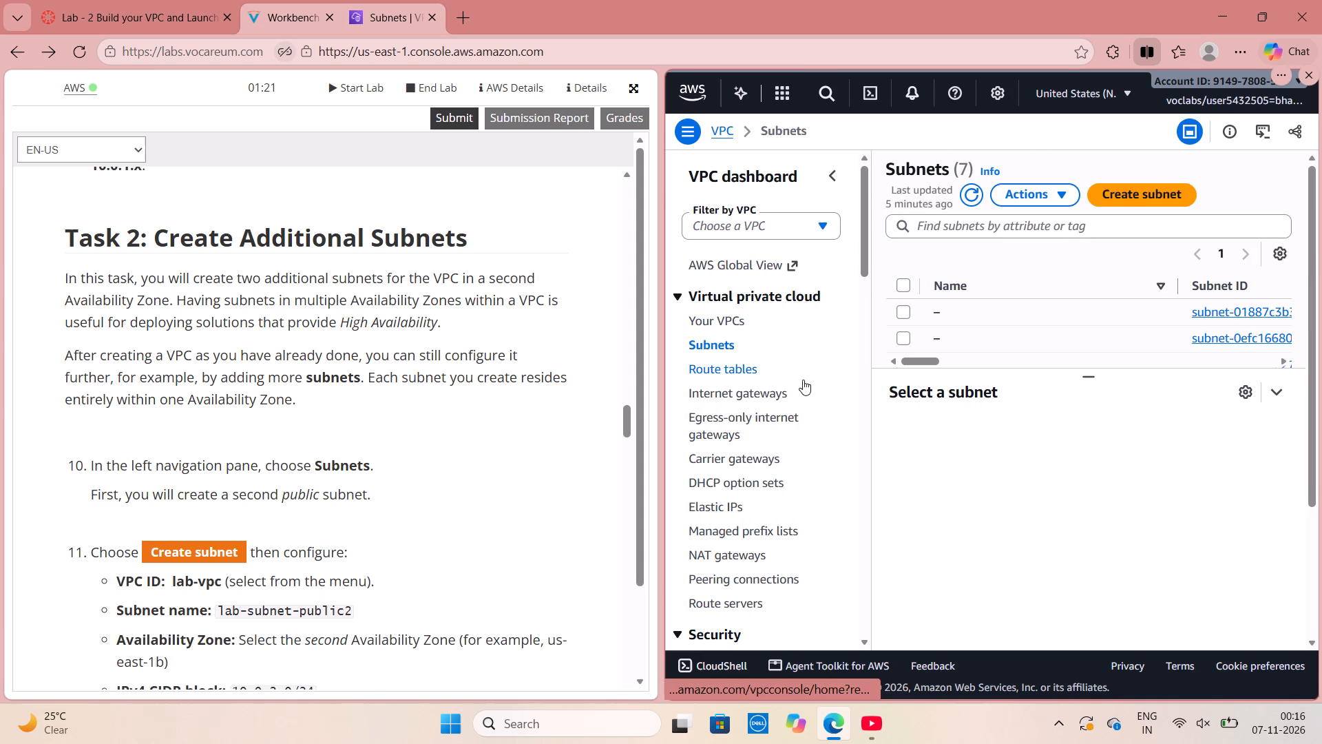
# Refresh the Subnets list and look through its entries for the lab-vpc subnets.
pyautogui.click(966, 196)
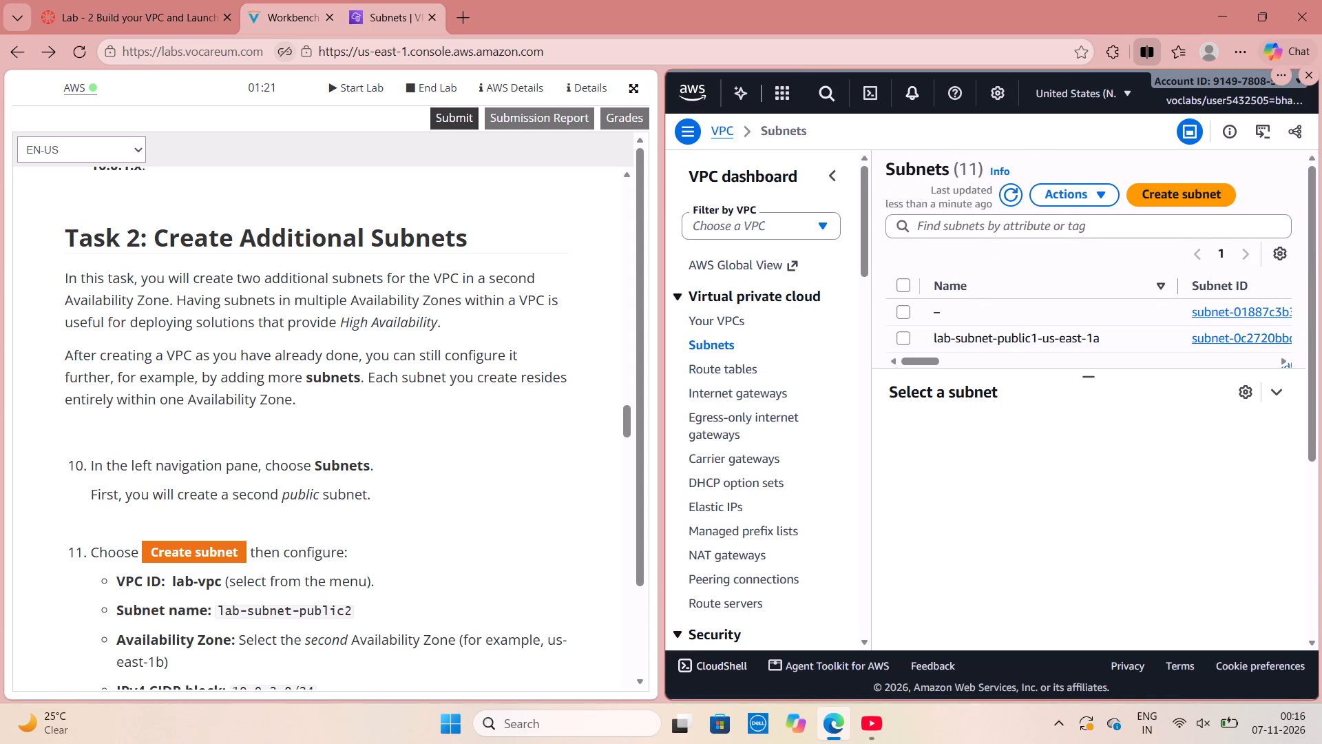
pyautogui.scroll(-1, 985, 344)
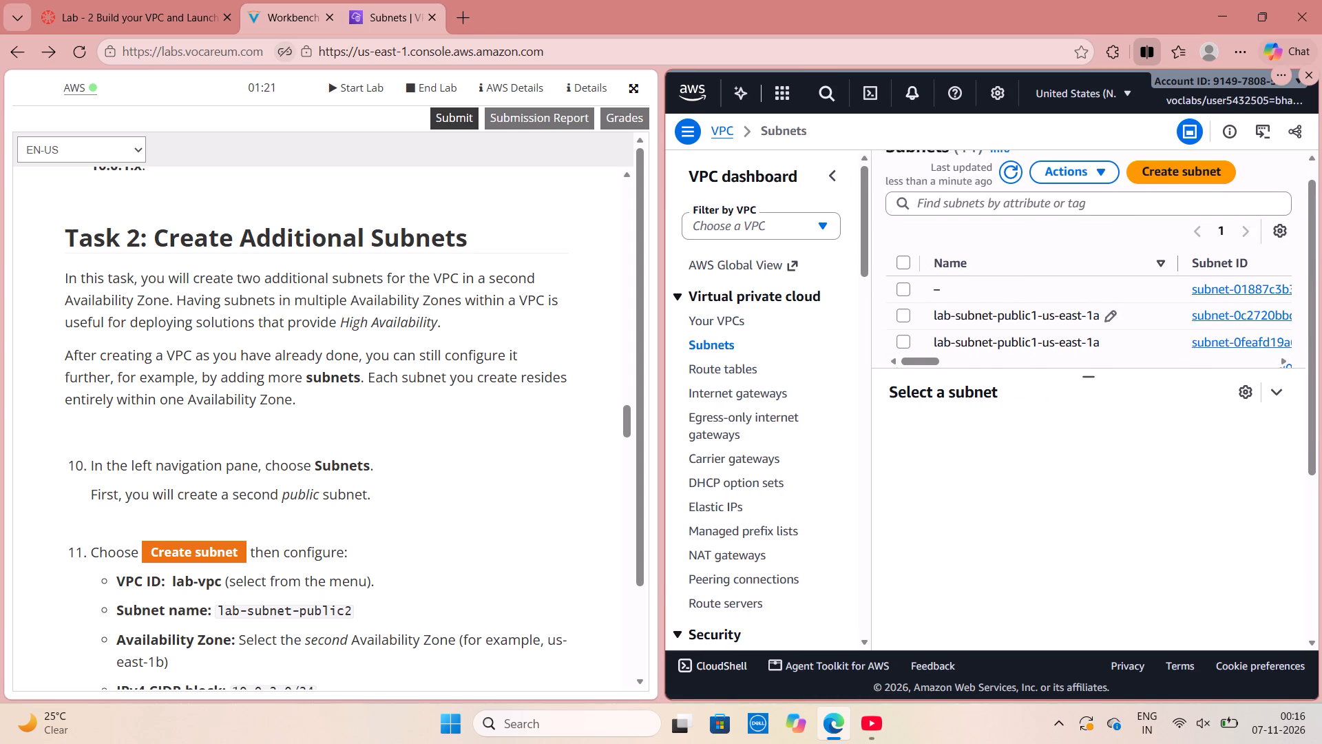
pyautogui.scroll(-2, 985, 344)
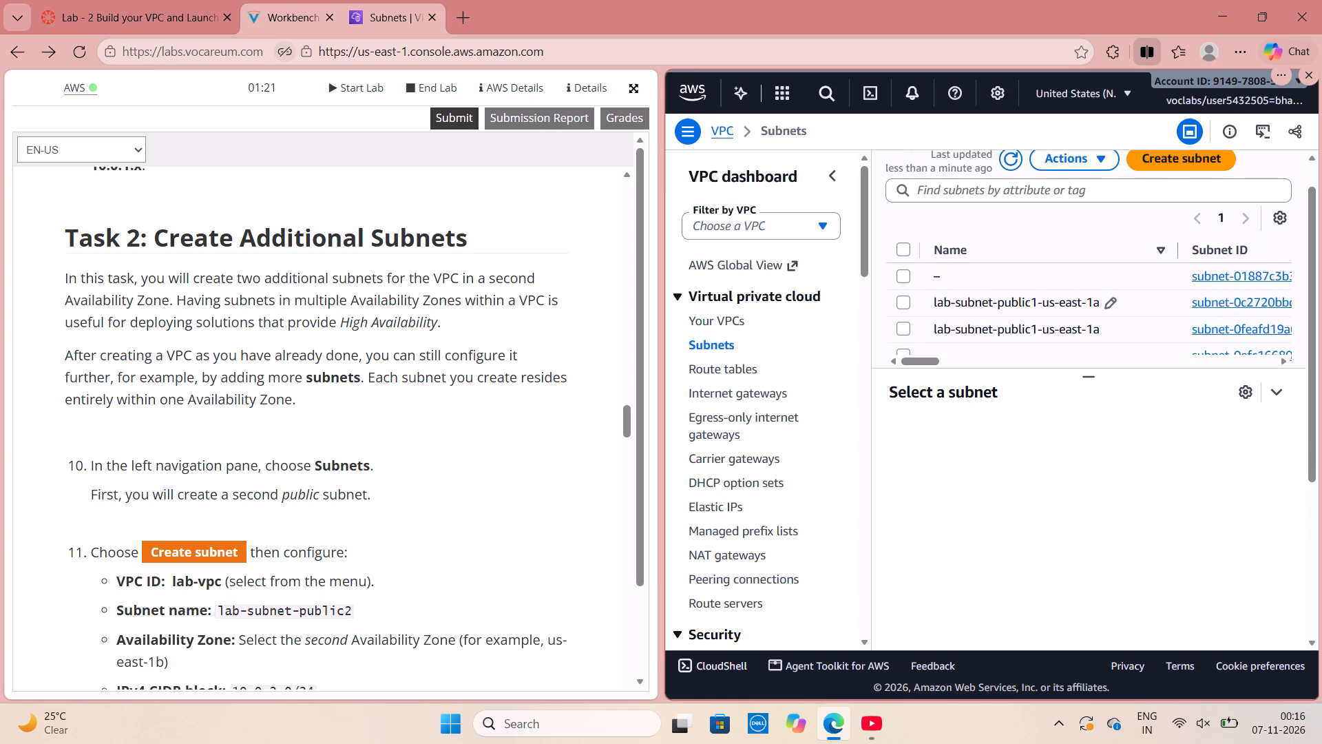
pyautogui.scroll(-3, 985, 344)
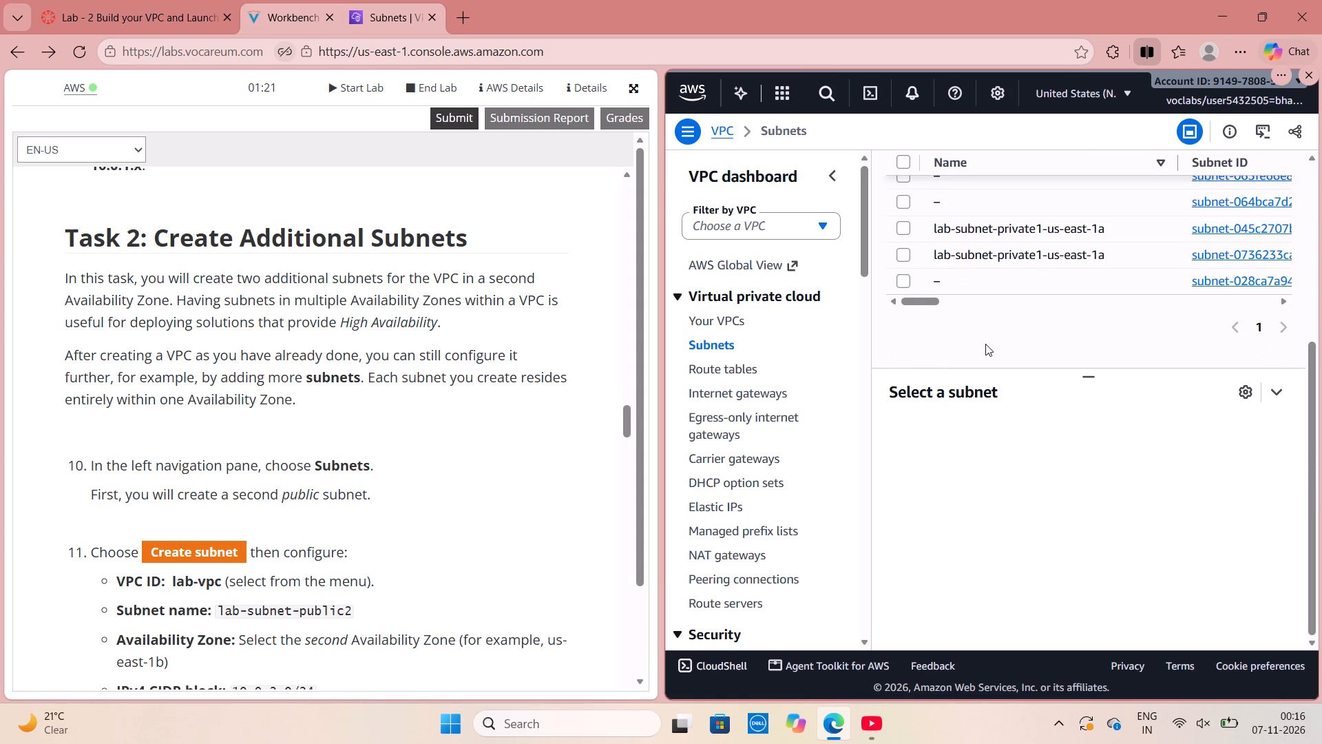
pyautogui.scroll(3, 985, 344)
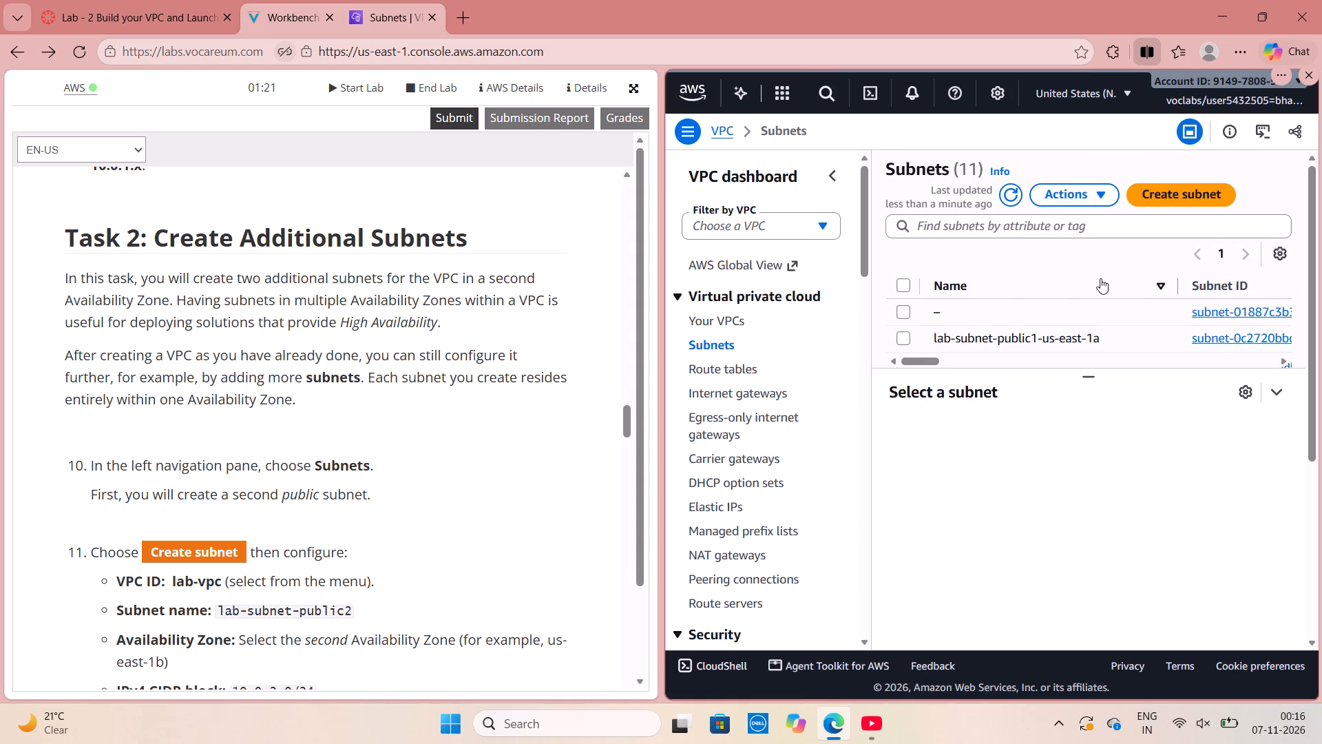
pyautogui.hscroll(-3, 1100, 278)
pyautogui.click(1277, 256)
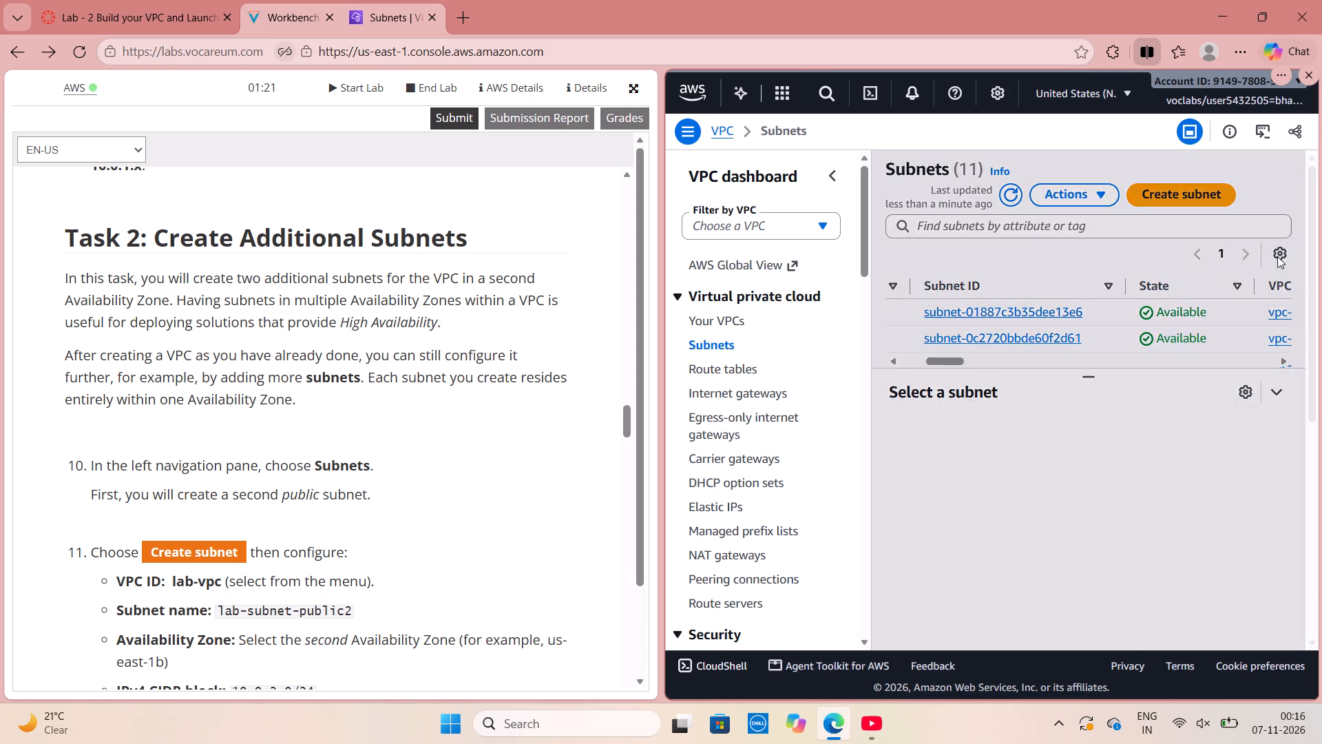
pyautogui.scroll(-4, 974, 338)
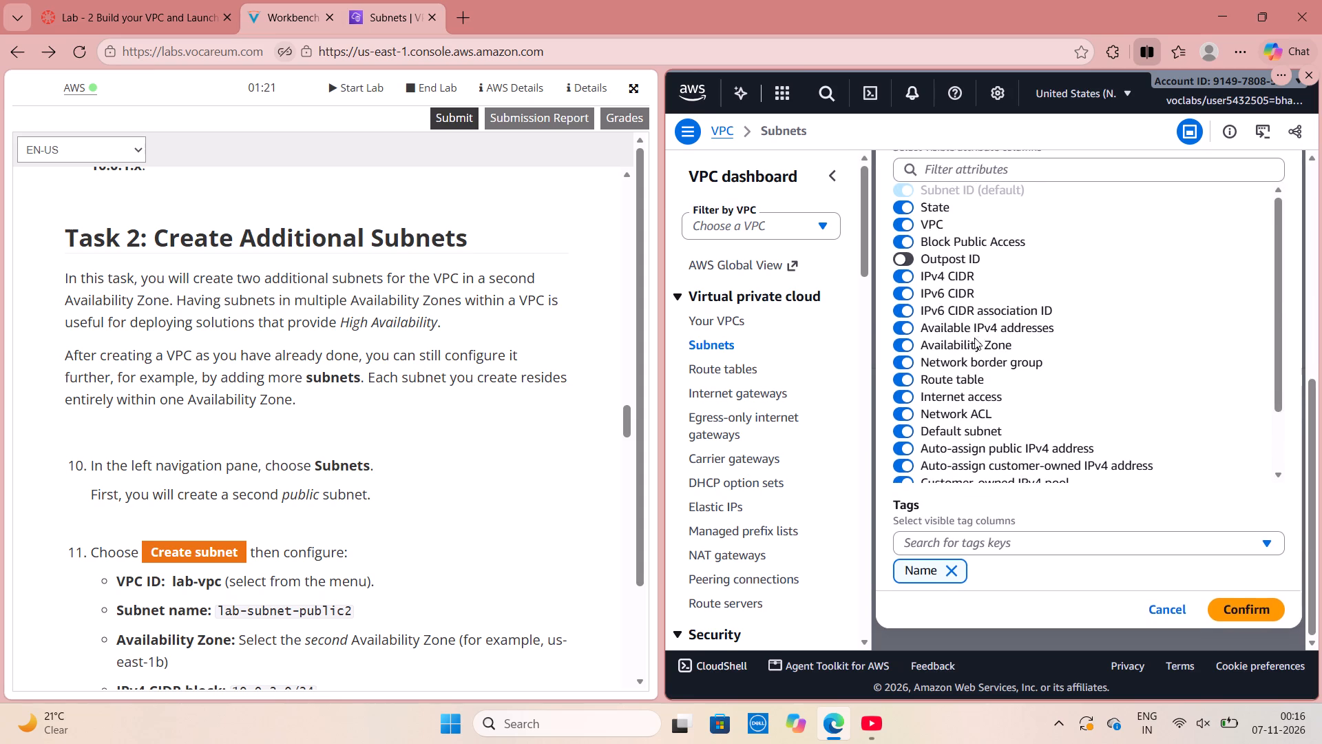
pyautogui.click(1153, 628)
# Review the rest of the subnet names and reread the Task 2 instructions for the second public subnet.
pyautogui.scroll(-3, 1006, 273)
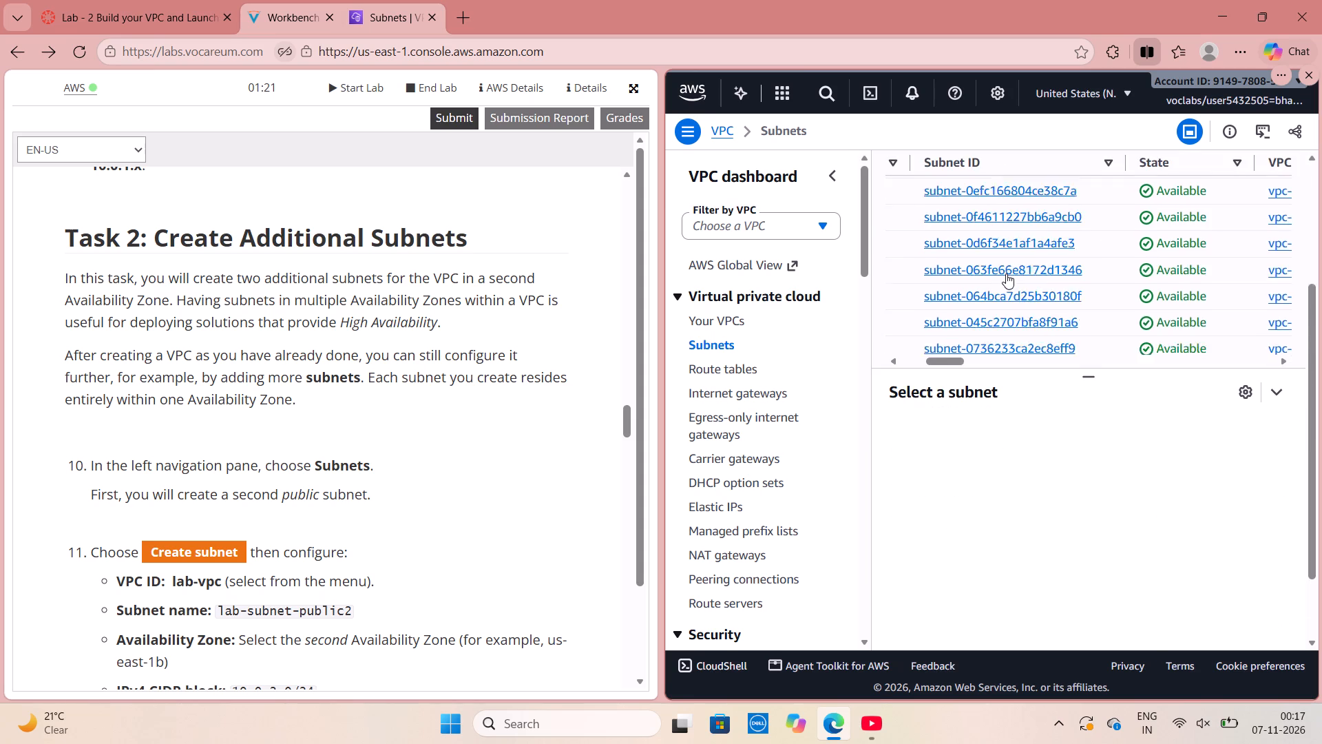
pyautogui.hscroll(4, 1006, 273)
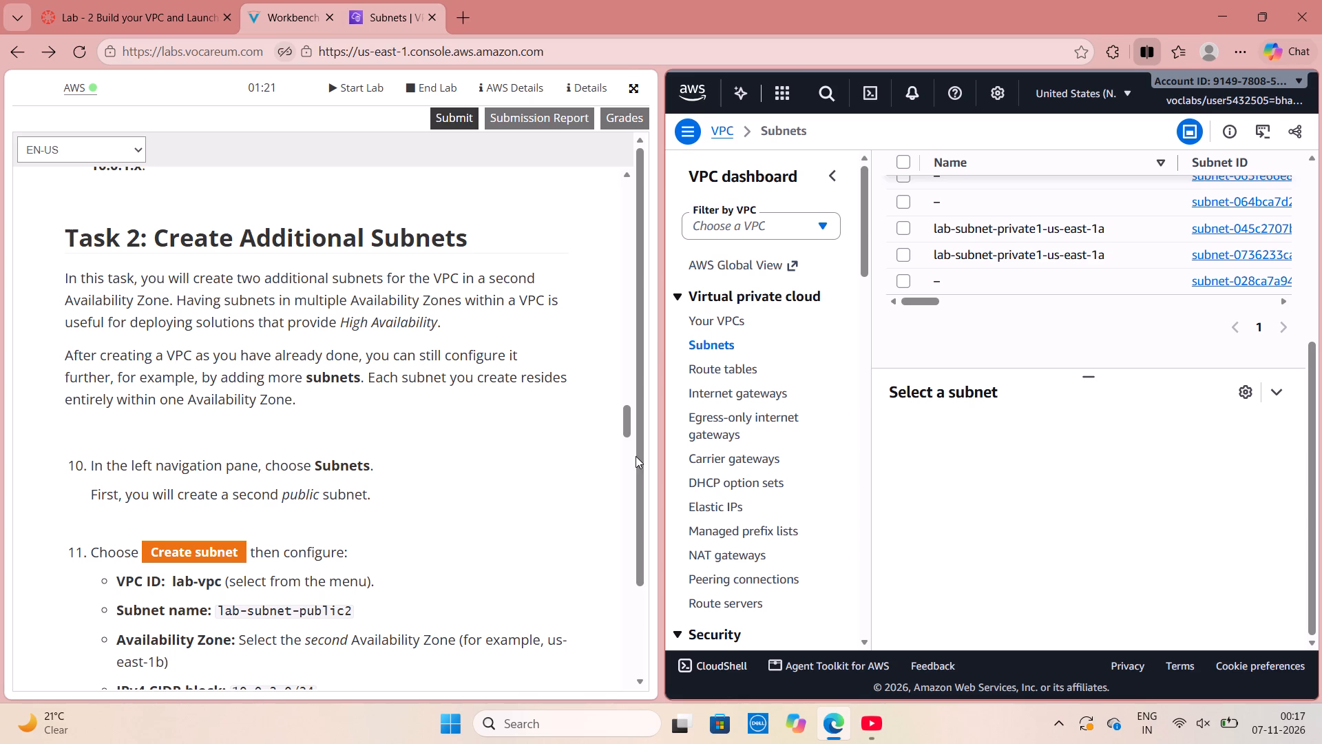
pyautogui.hscroll(-2, 636, 456)
pyautogui.scroll(-6, 634, 456)
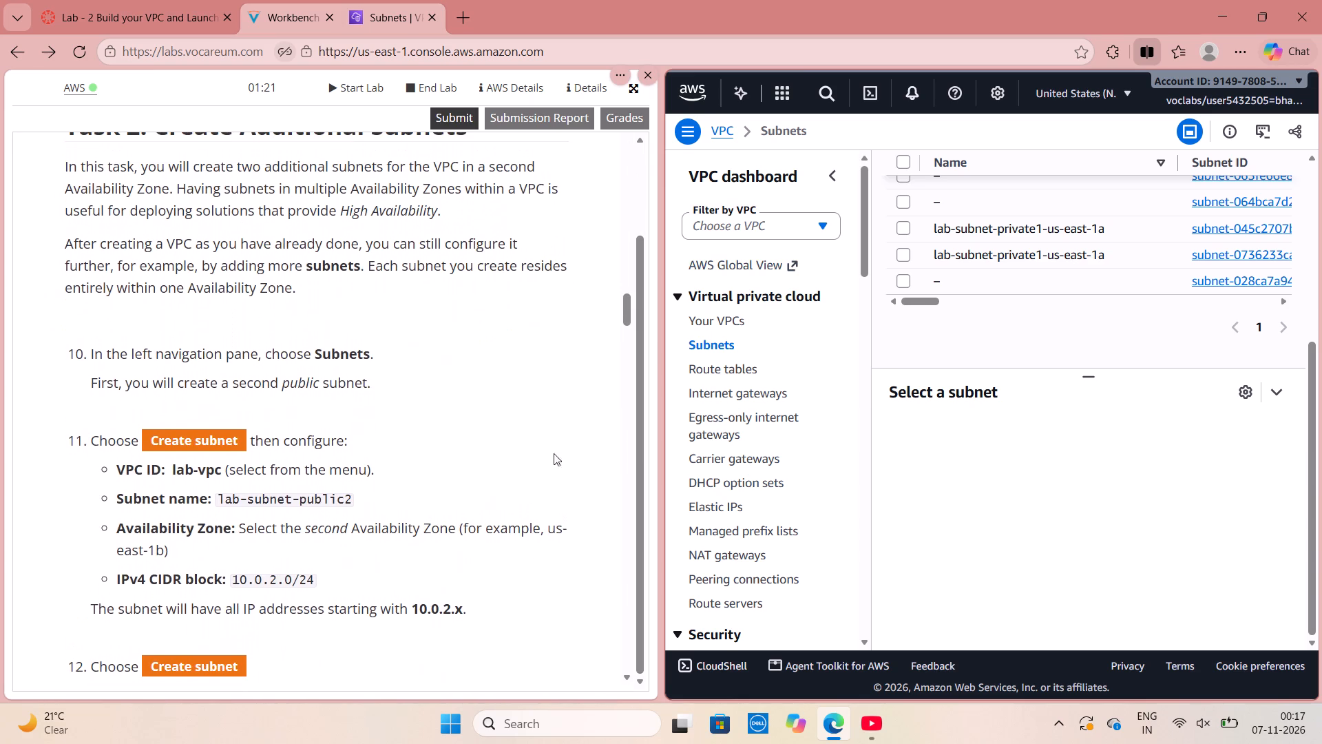
pyautogui.scroll(1, 481, 612)
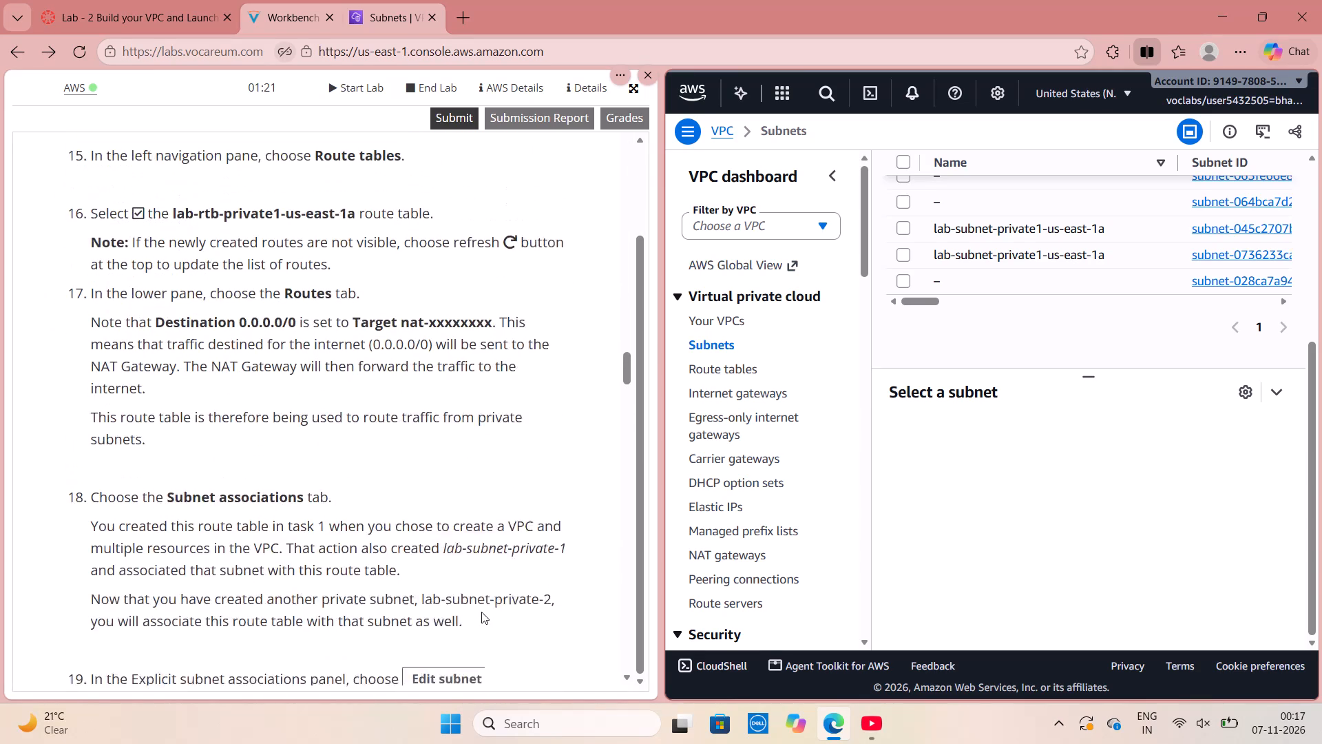
pyautogui.scroll(9, 481, 612)
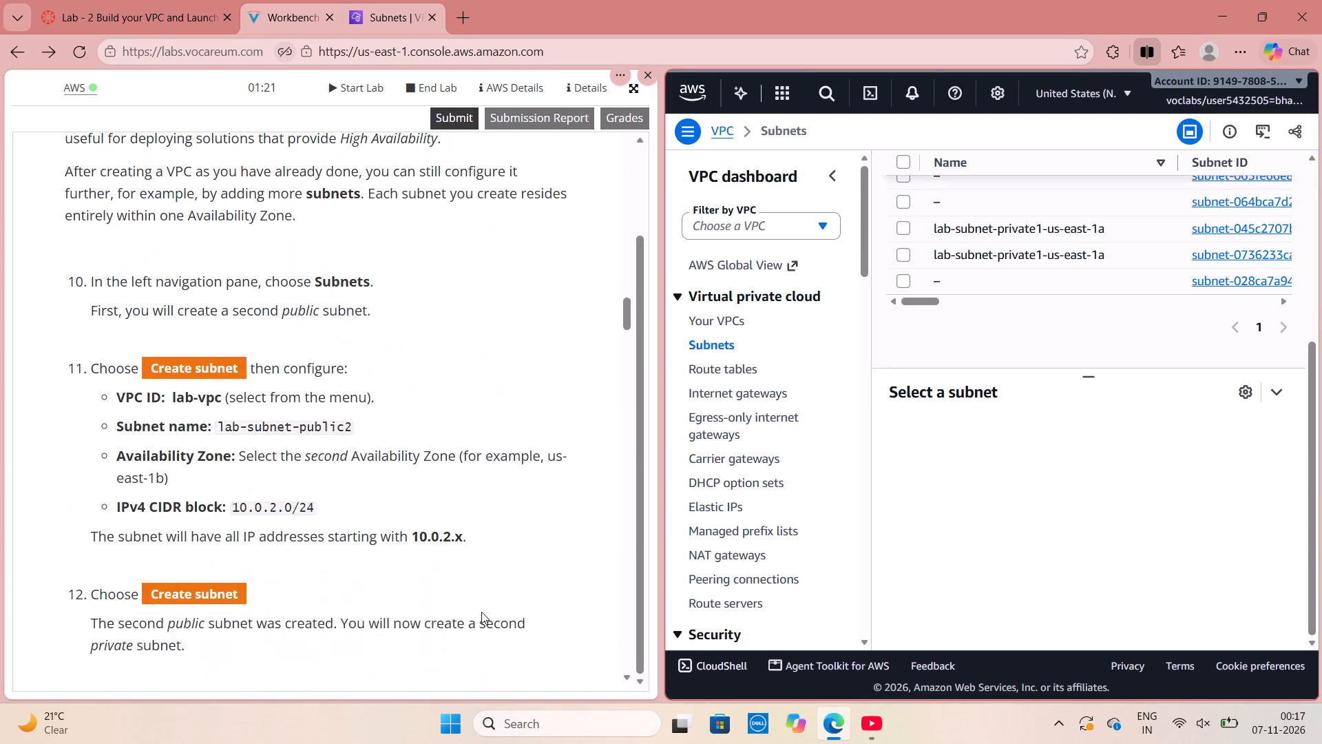
pyautogui.scroll(2, 1064, 260)
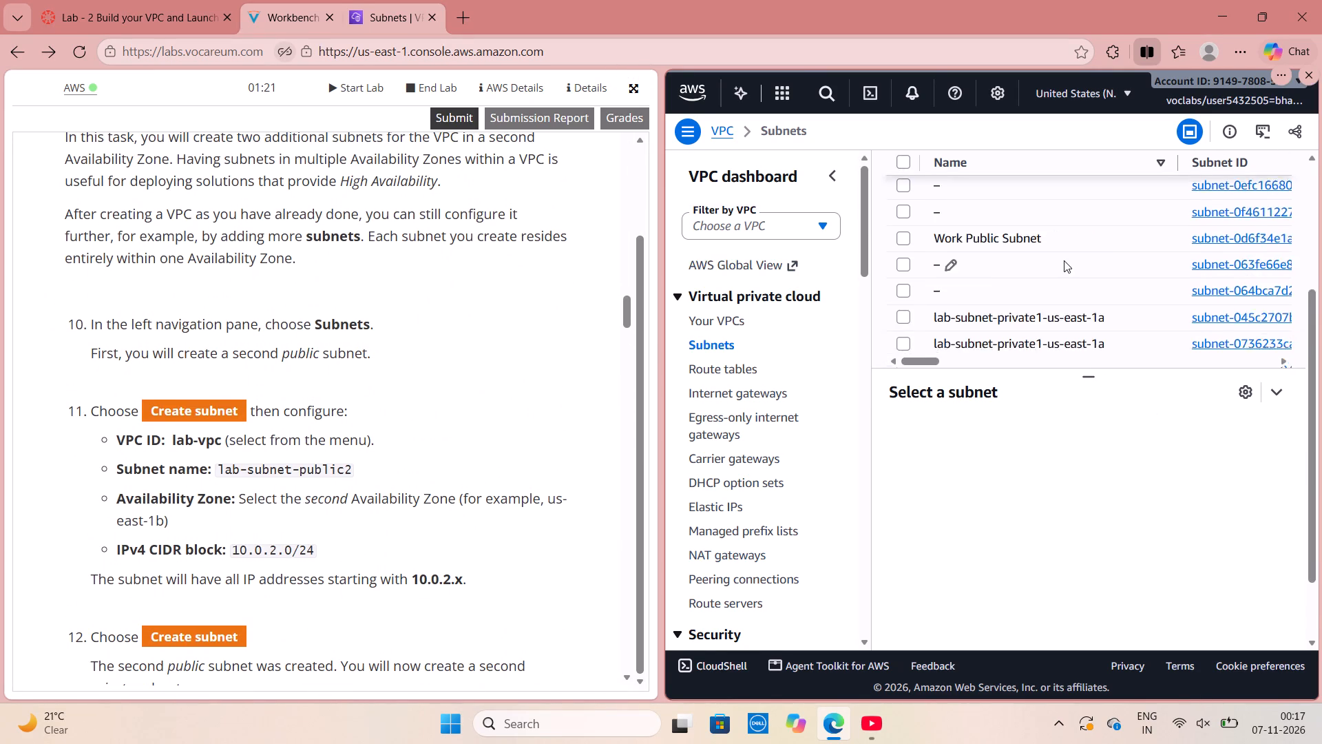
# Start a new subnet and set its VPC ID to vpc-03c5e1ad297f2b5e8 (lab-vpc).
pyautogui.scroll(4, 1064, 260)
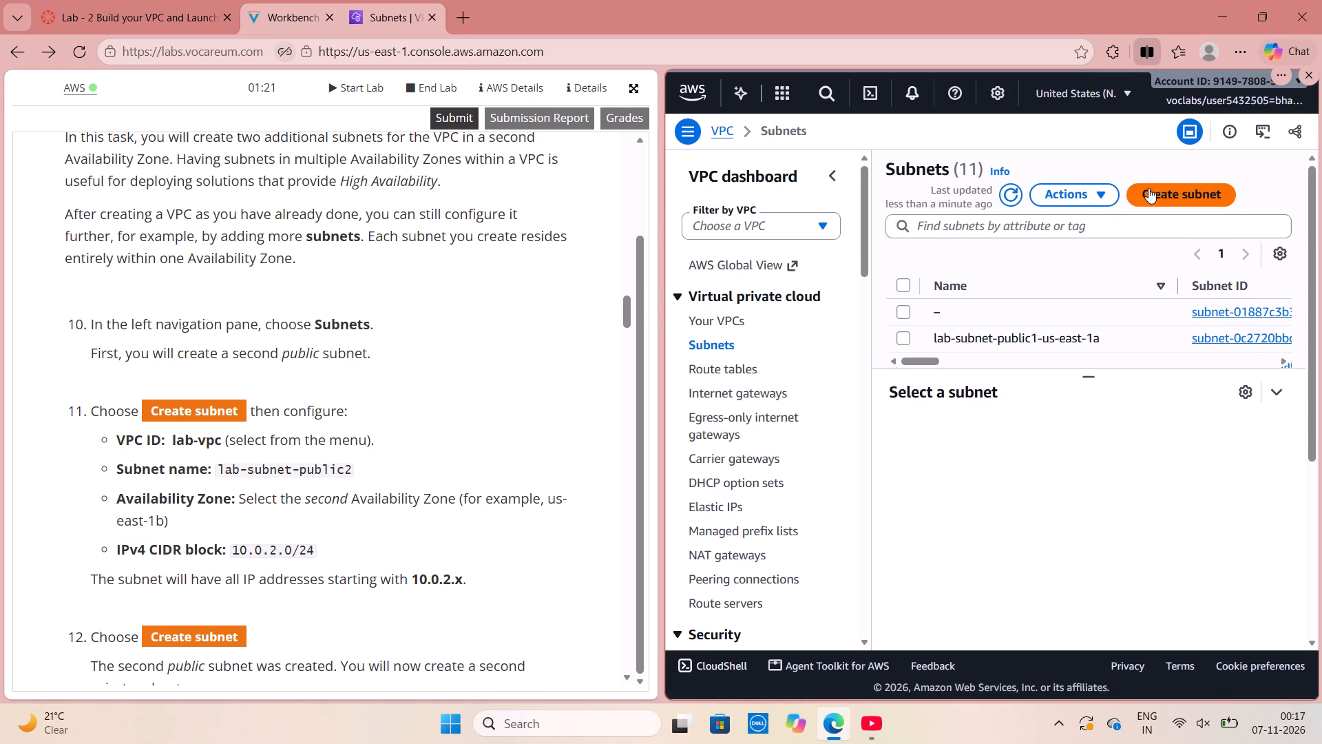
pyautogui.click(1158, 191)
pyautogui.click(969, 267)
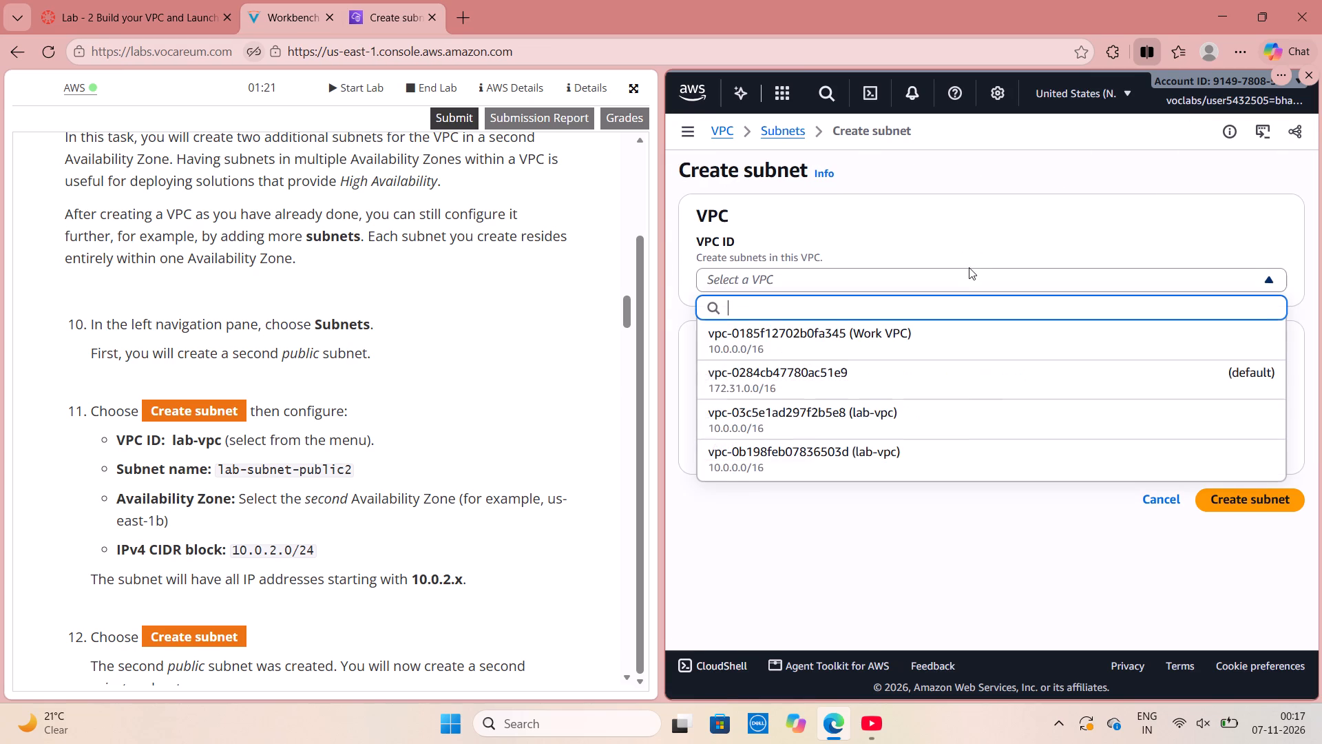
pyautogui.click(963, 411)
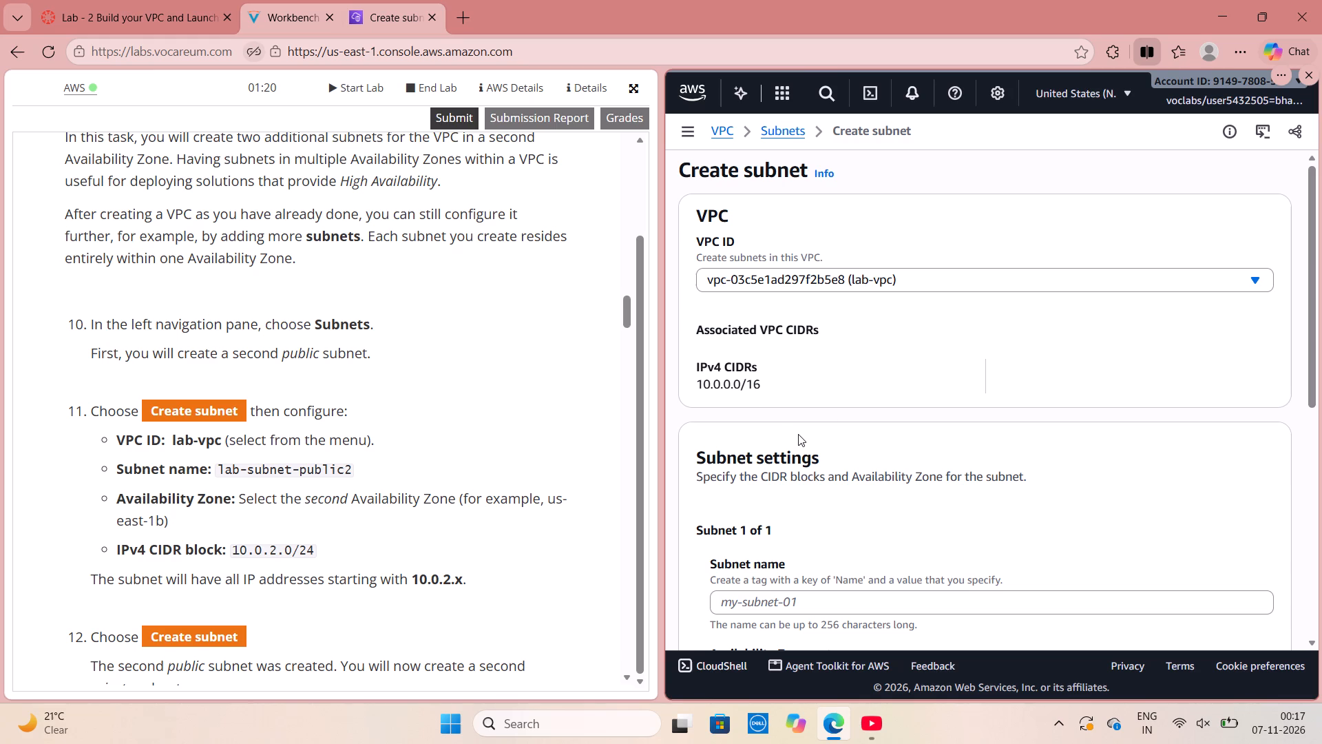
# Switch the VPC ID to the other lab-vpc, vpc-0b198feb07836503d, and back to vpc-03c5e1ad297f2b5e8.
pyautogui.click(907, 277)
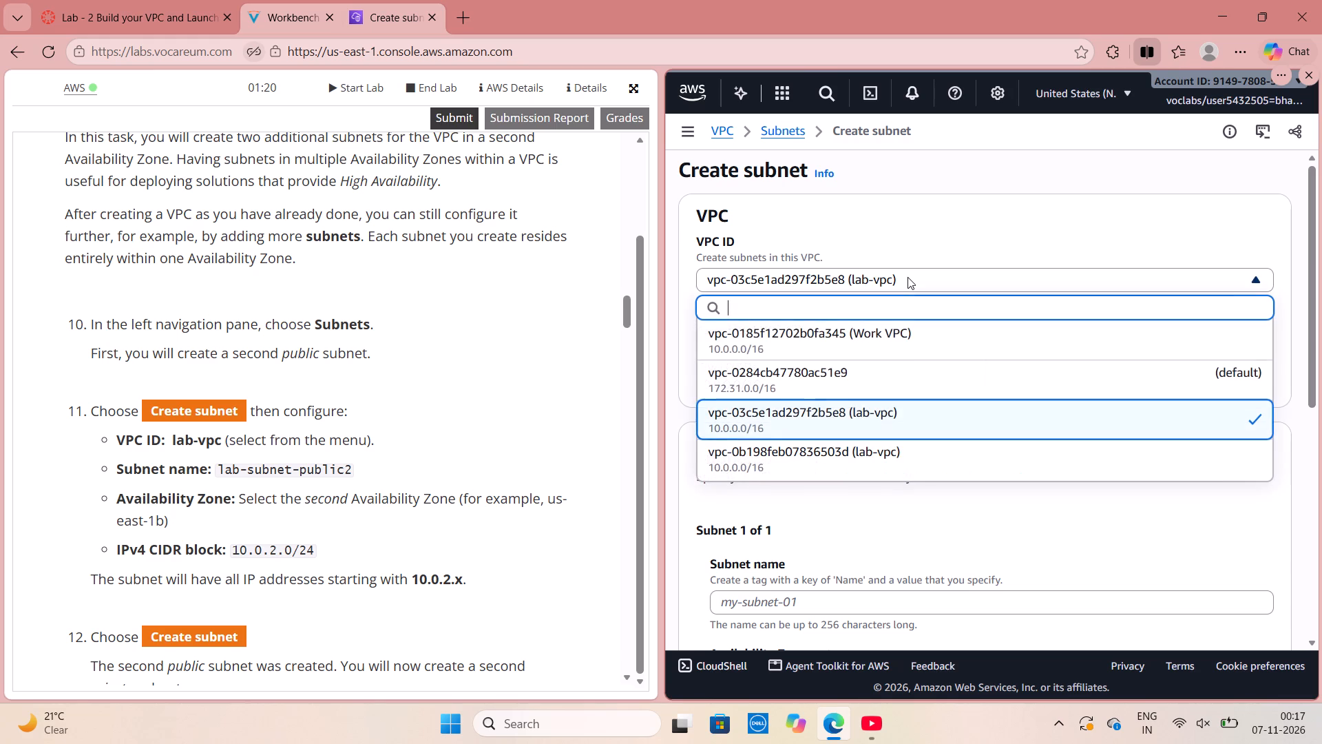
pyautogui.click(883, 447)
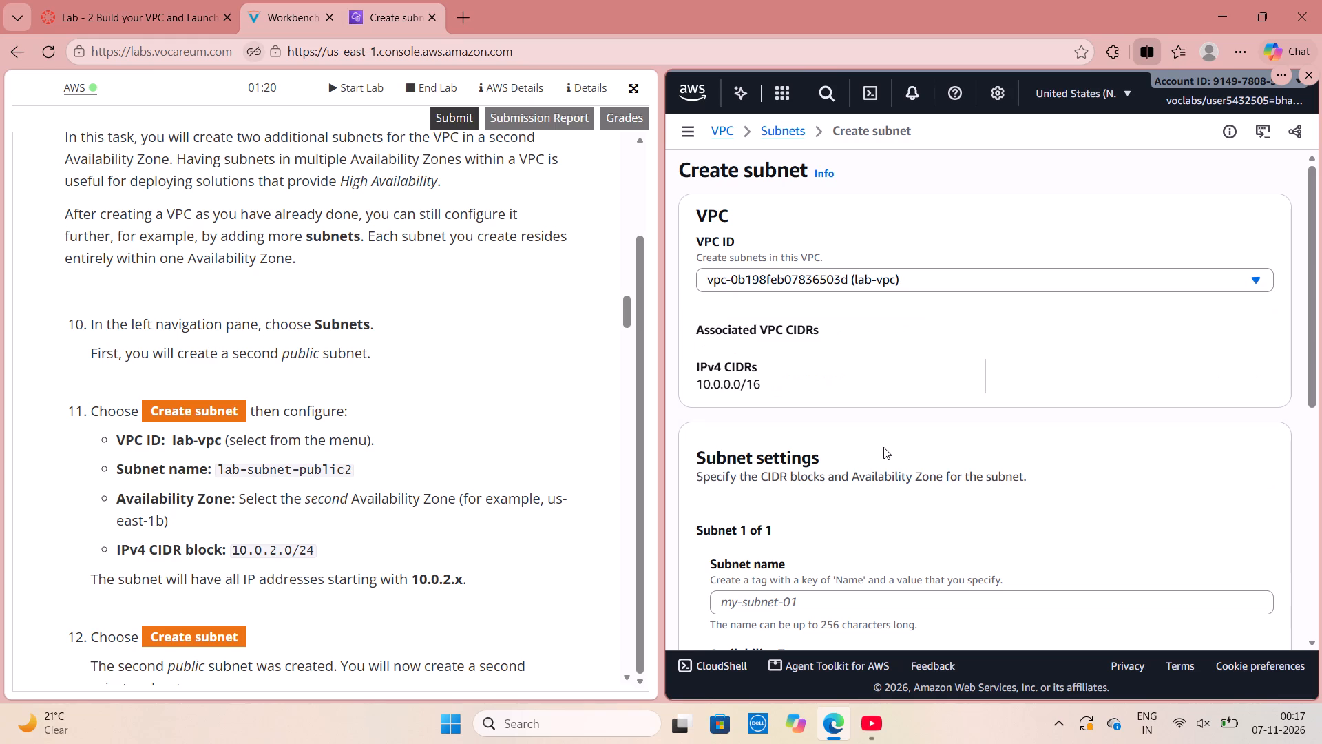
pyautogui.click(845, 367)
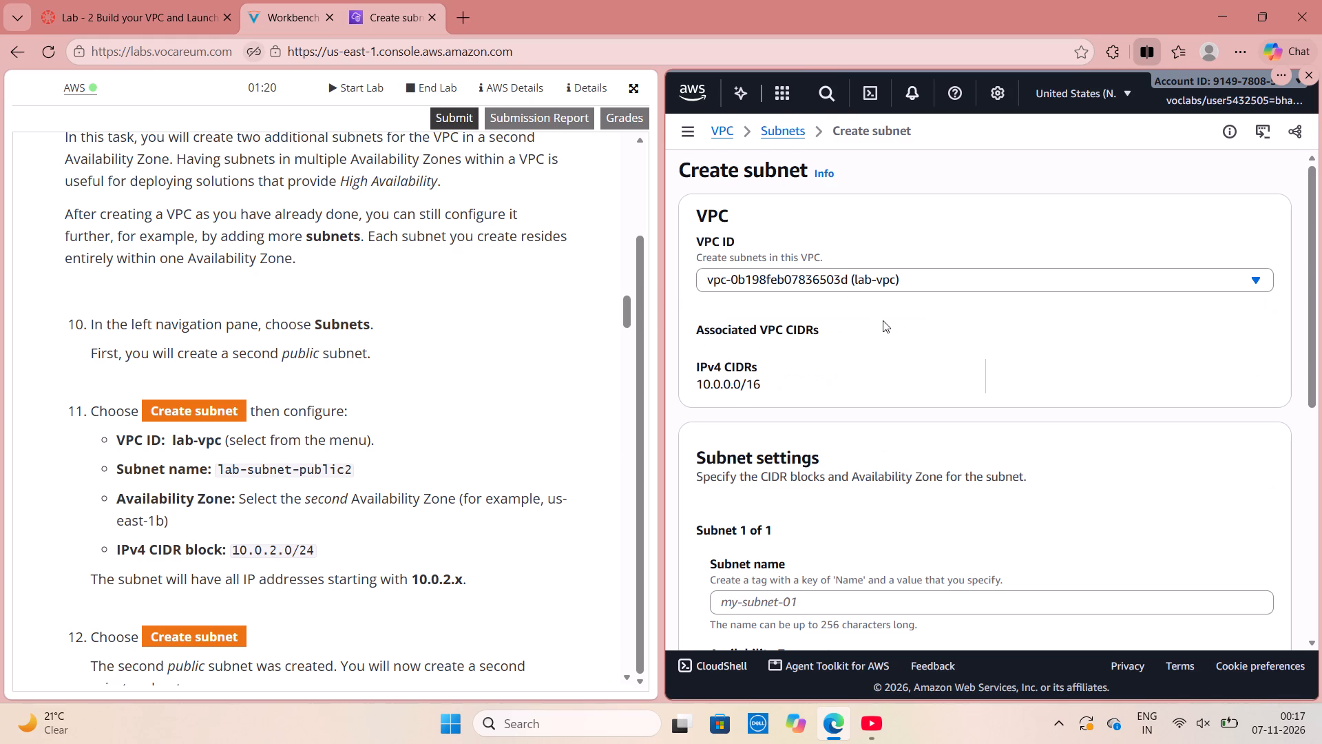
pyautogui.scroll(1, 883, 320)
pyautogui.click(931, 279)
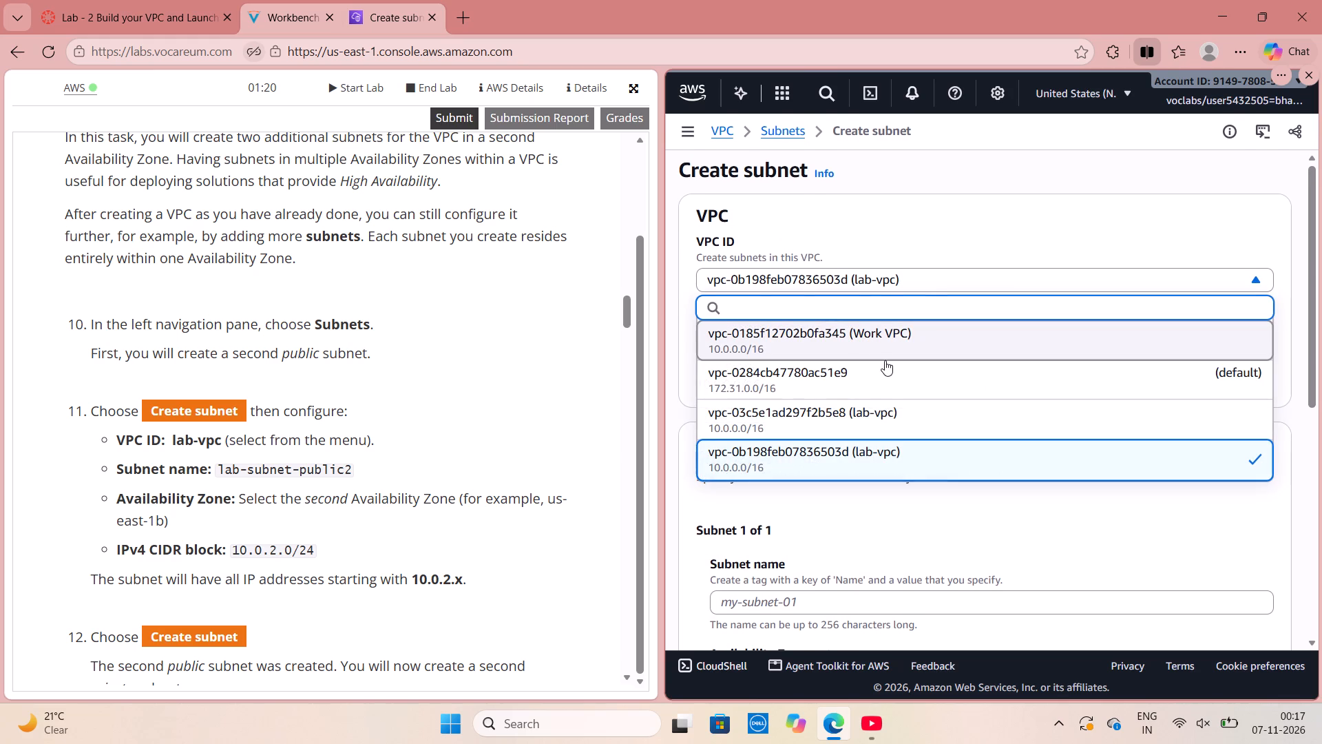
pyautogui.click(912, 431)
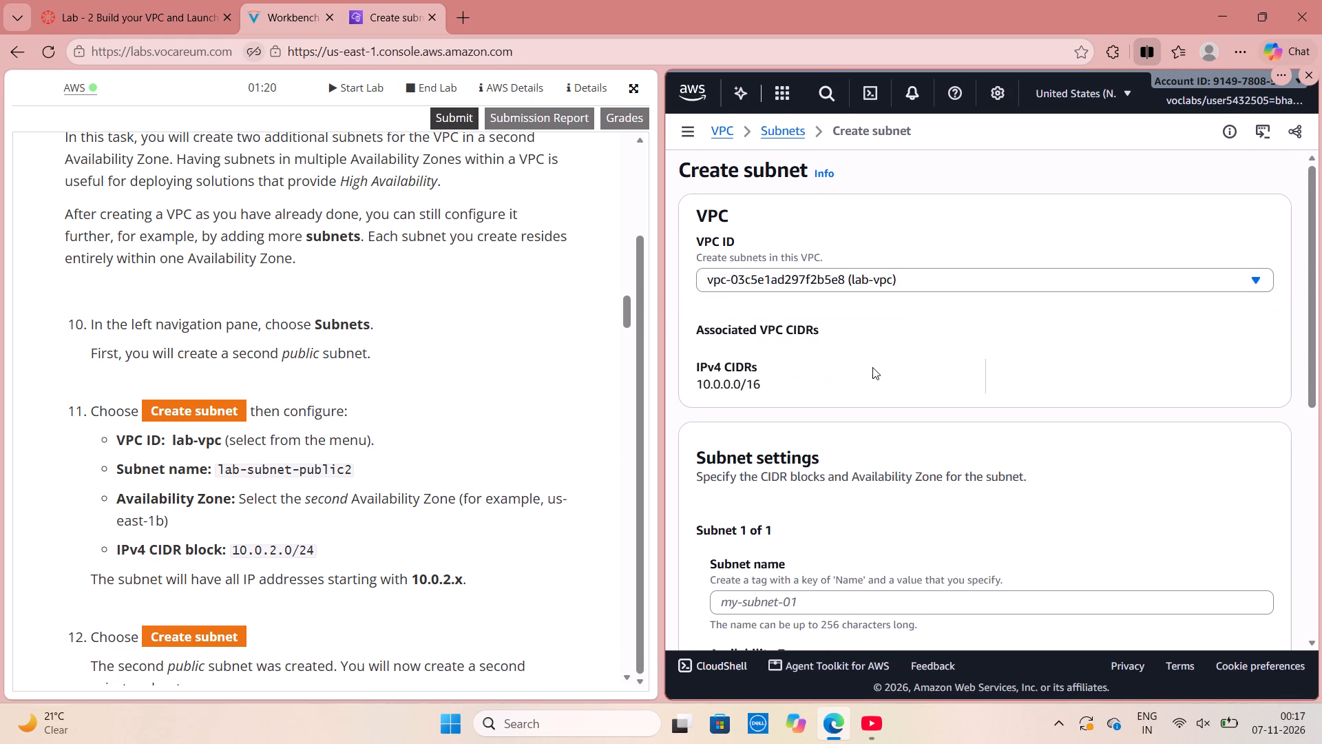
# Copy the subnet name from the lab instructions and name the new subnet lab-subnet-public2.
pyautogui.scroll(-4, 870, 366)
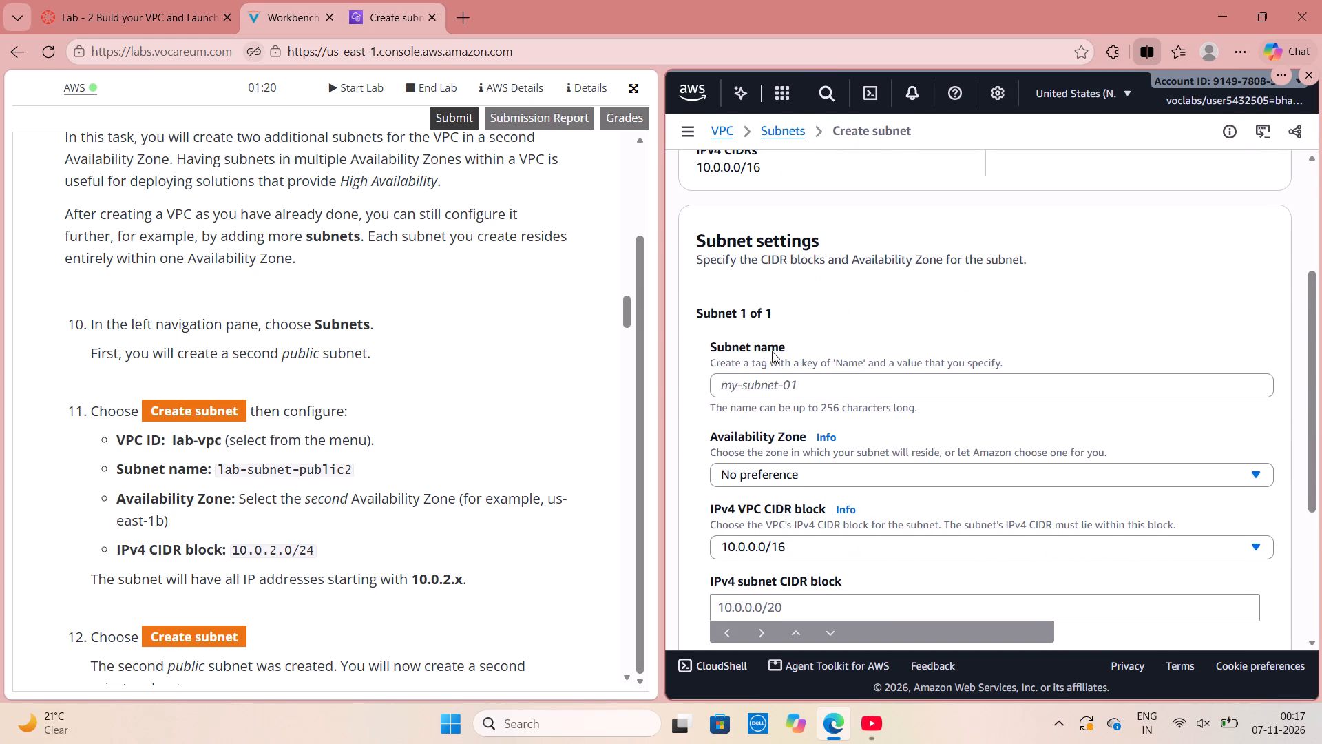
pyautogui.click(810, 383)
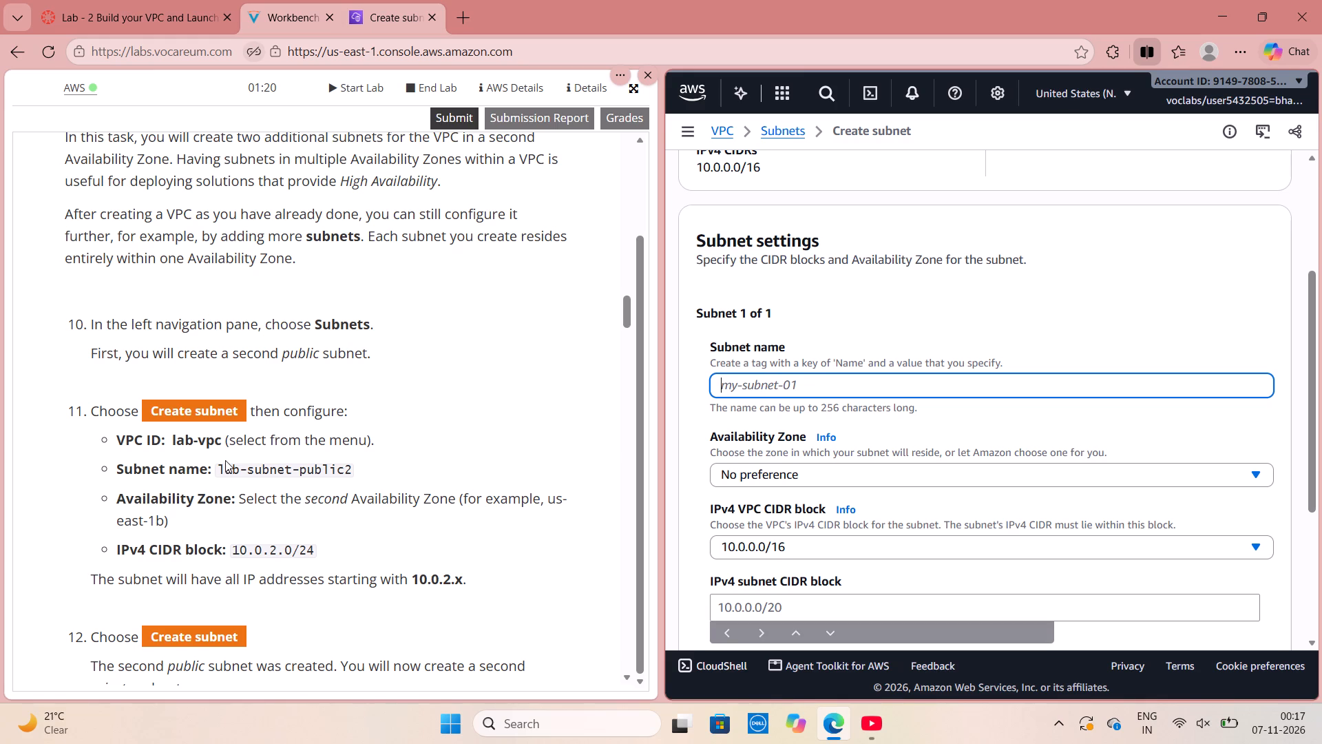
pyautogui.moveTo(218, 468); pyautogui.dragTo(353, 480)
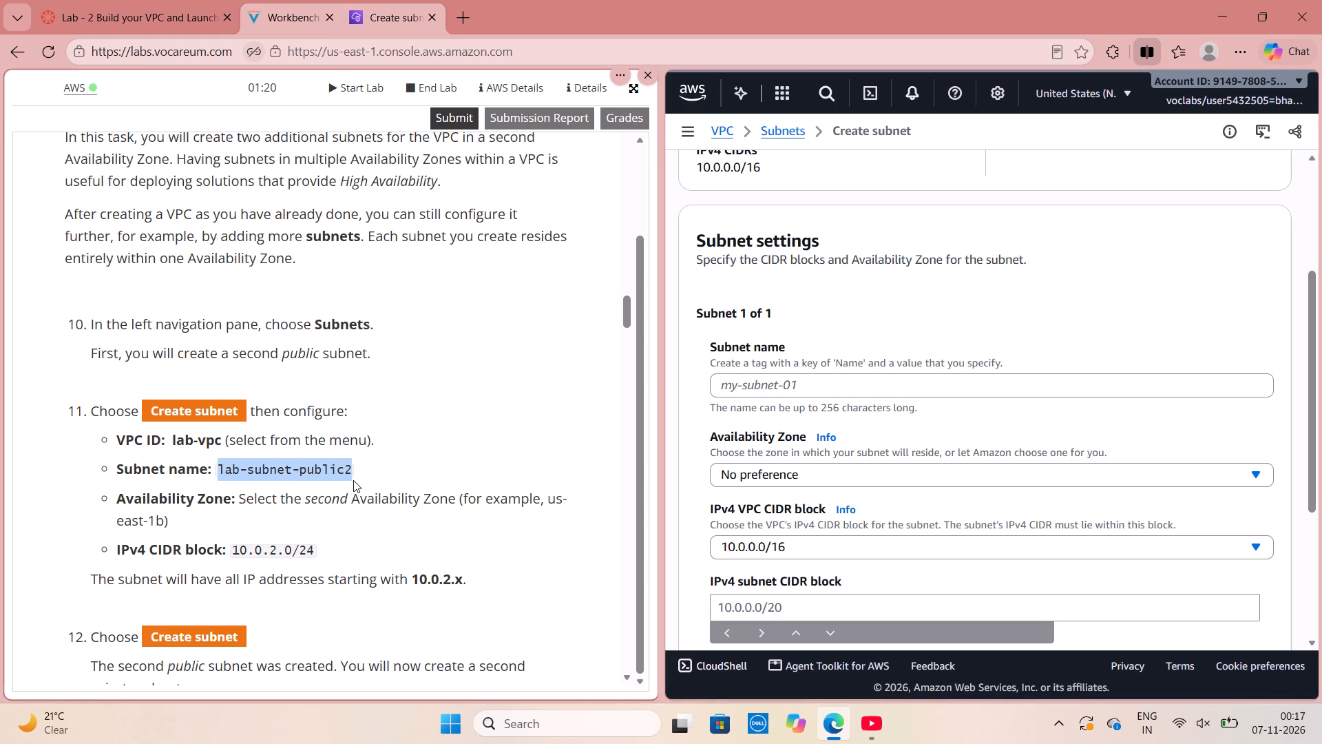
pyautogui.hotkey('ctrl', 'c')
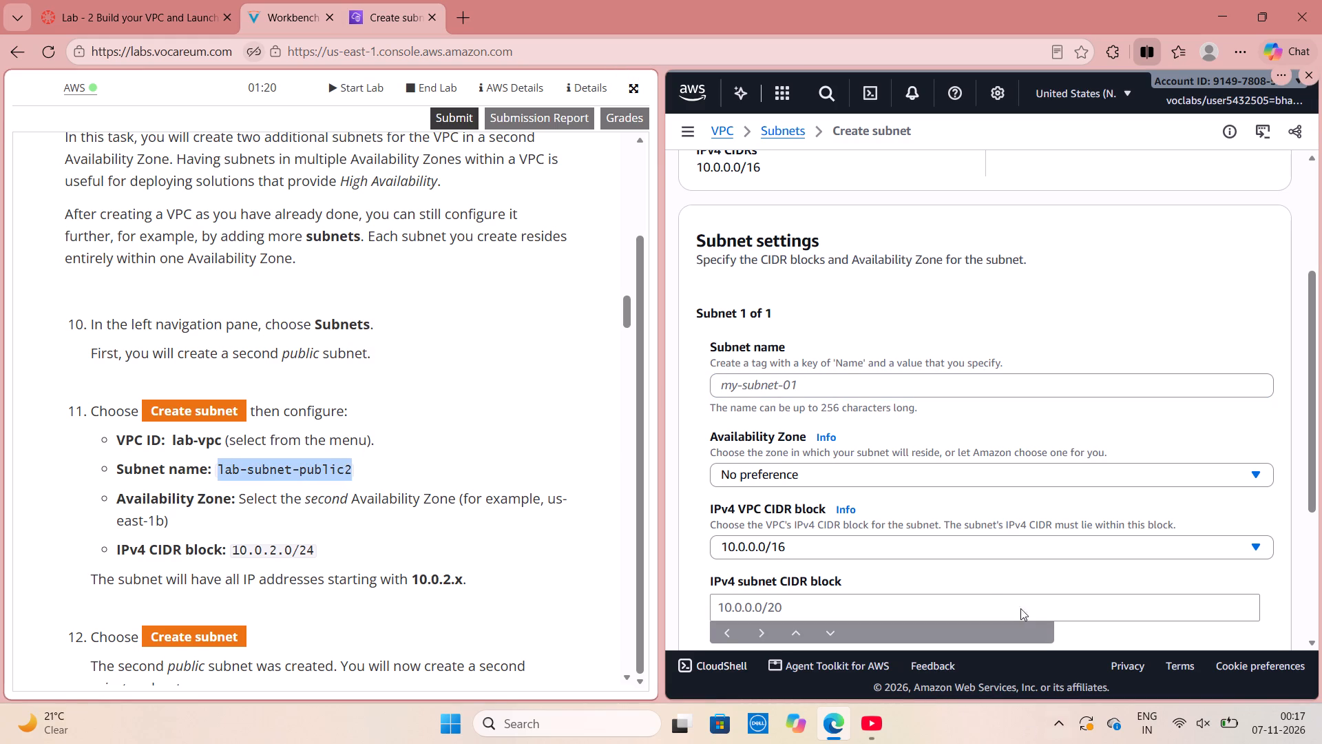
pyautogui.click(846, 382)
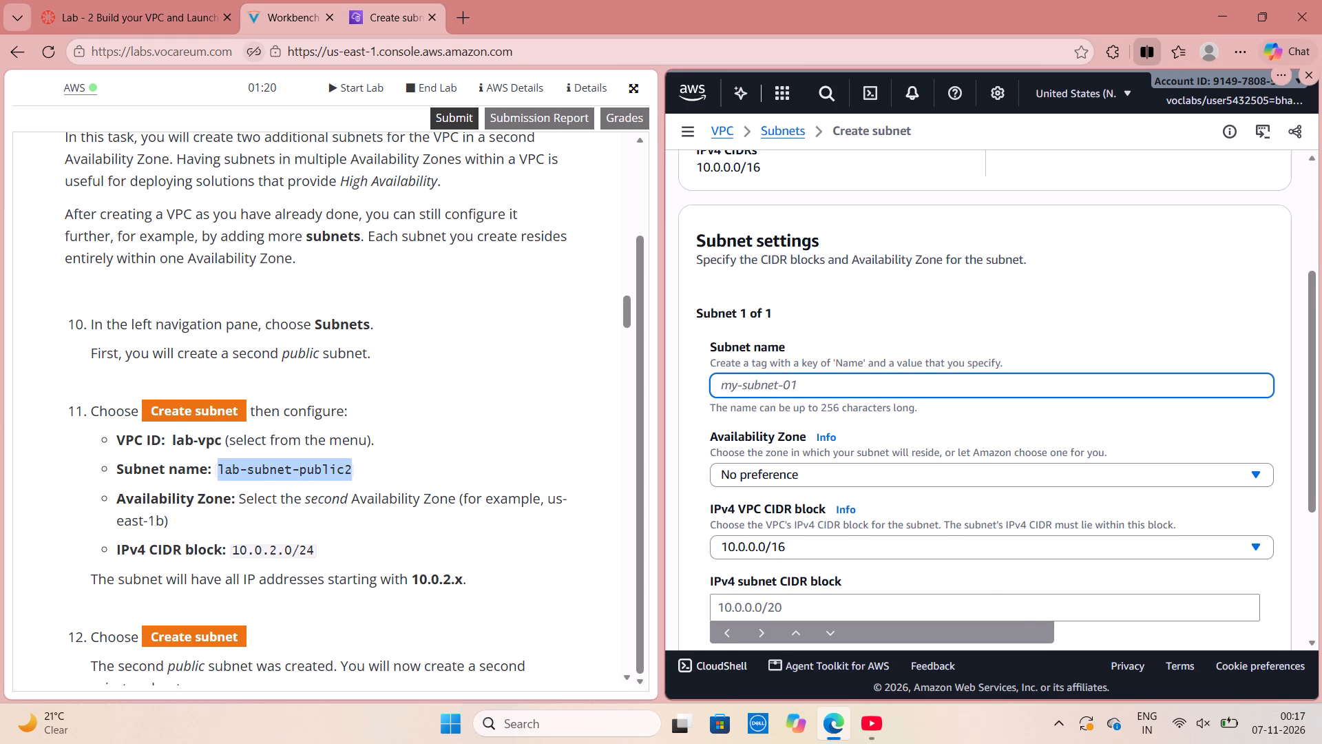
pyautogui.hotkey('ctrl', 'v')
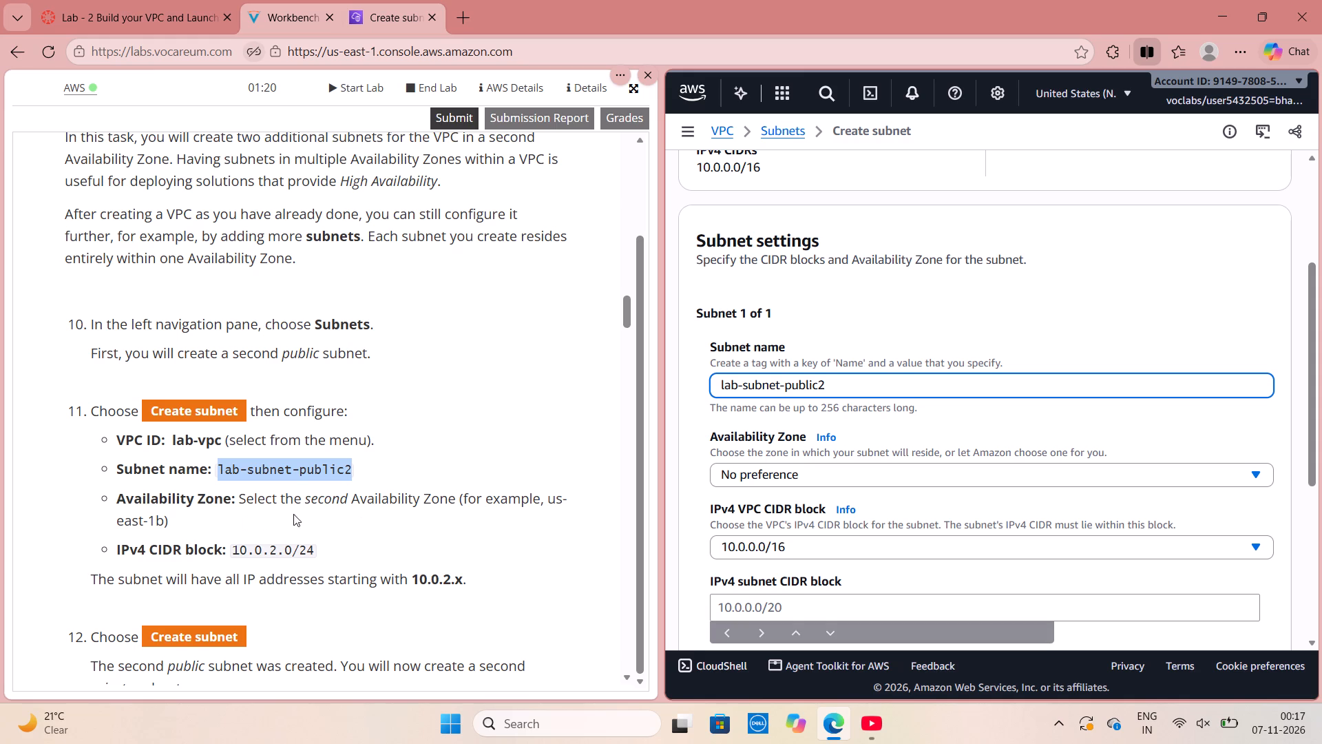
# Set the new subnet's Availability Zone to United States (N. Virginia) / use1-az4 (us-east-1b).
pyautogui.click(764, 475)
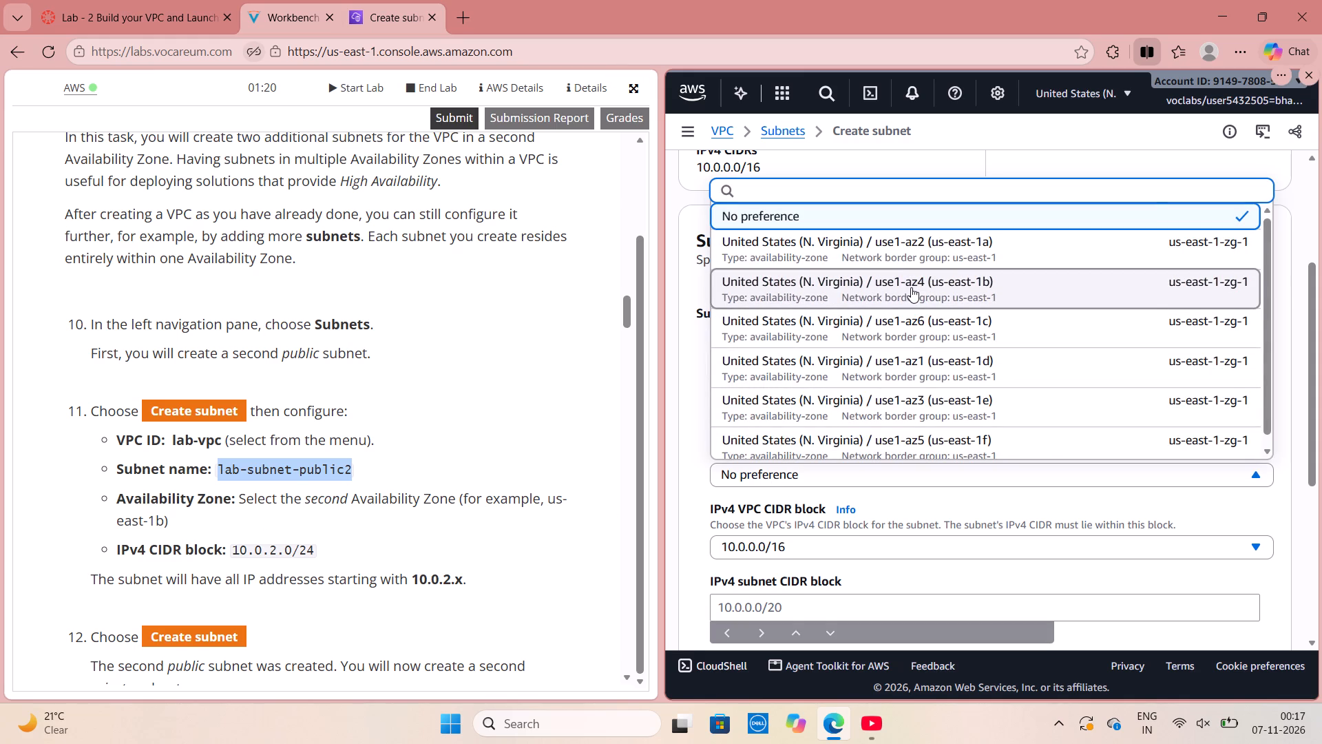
pyautogui.click(911, 287)
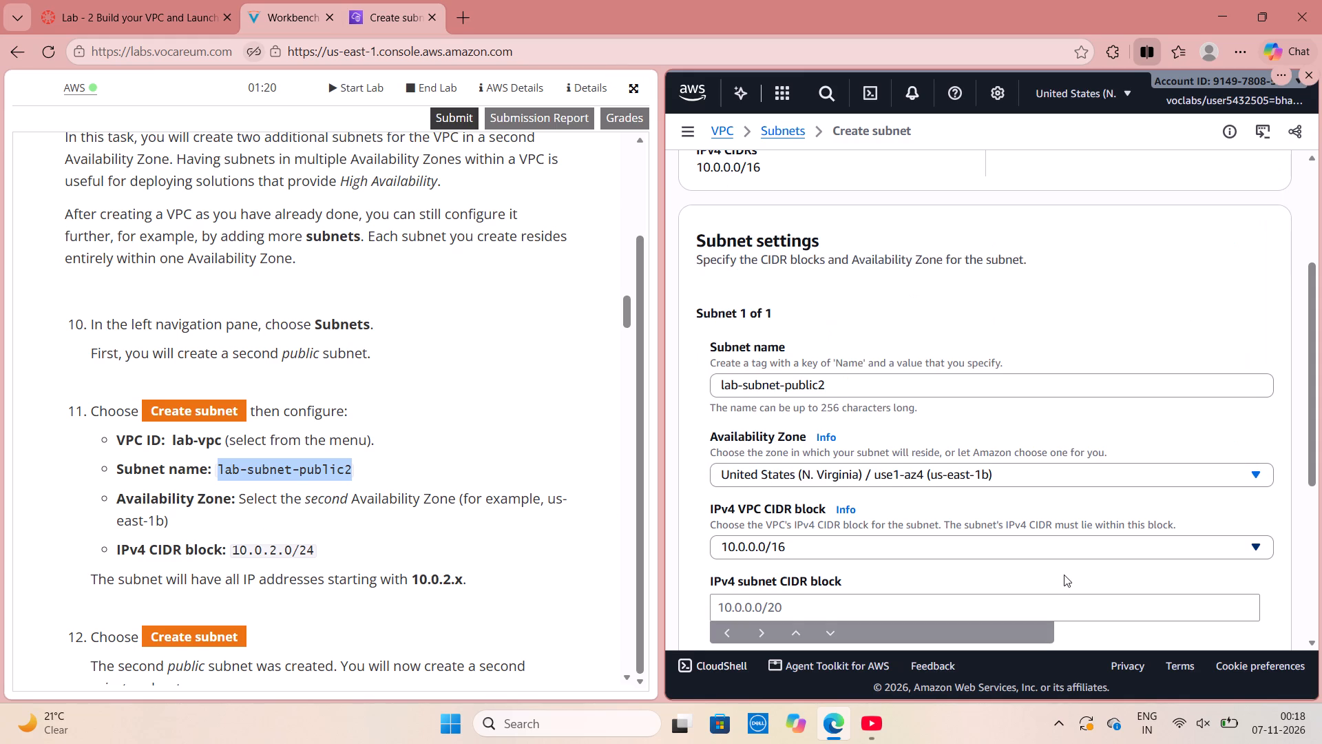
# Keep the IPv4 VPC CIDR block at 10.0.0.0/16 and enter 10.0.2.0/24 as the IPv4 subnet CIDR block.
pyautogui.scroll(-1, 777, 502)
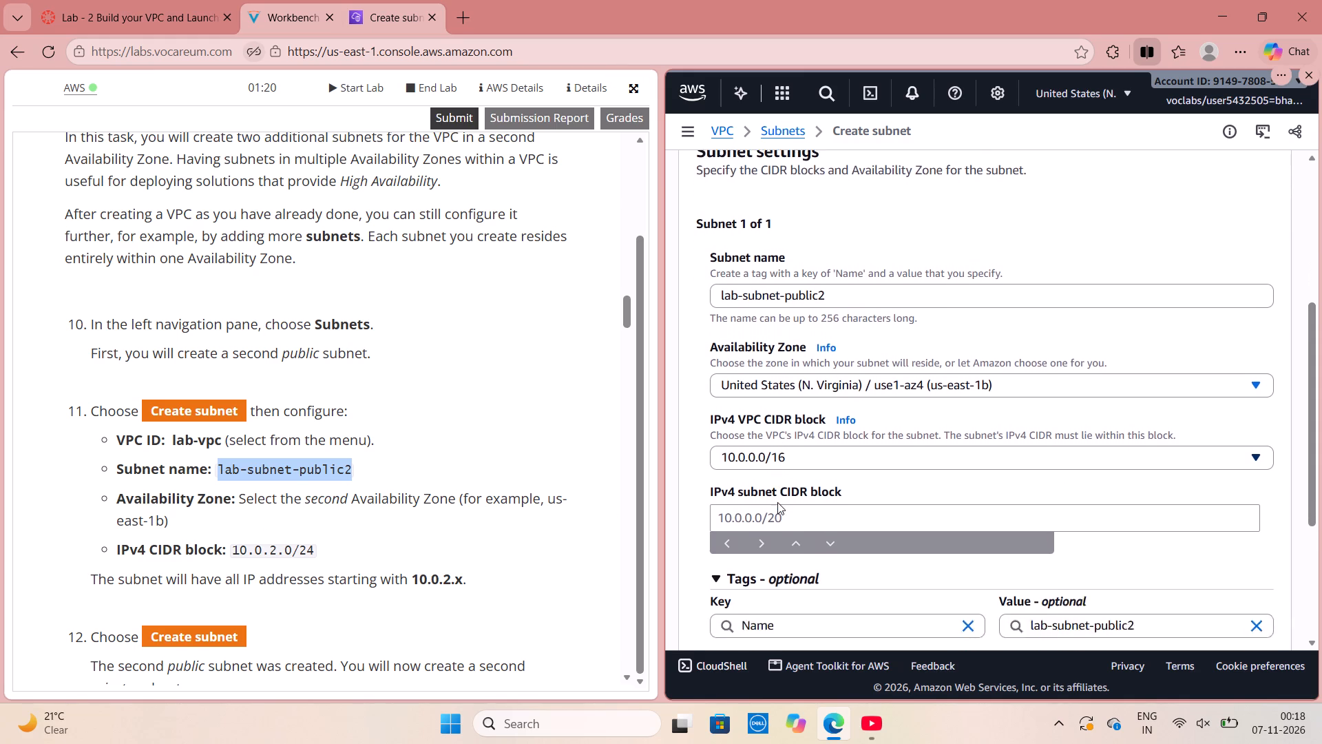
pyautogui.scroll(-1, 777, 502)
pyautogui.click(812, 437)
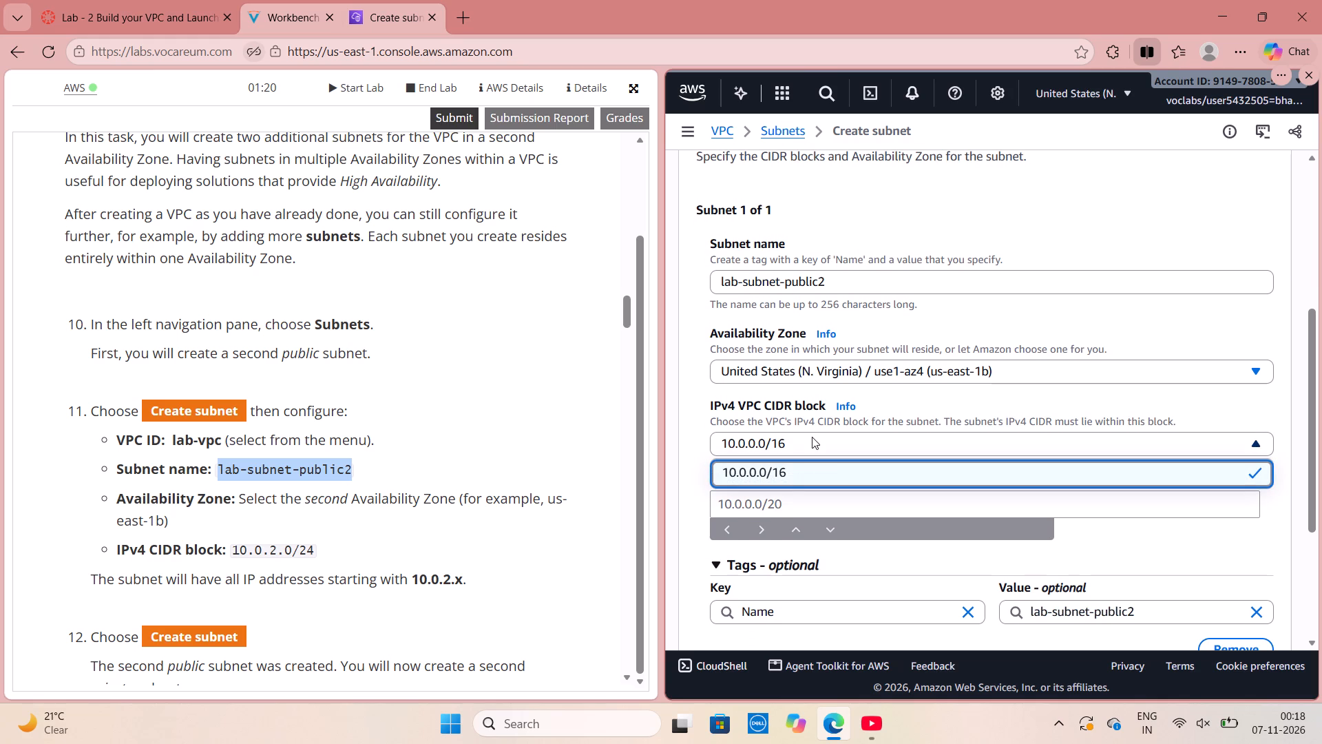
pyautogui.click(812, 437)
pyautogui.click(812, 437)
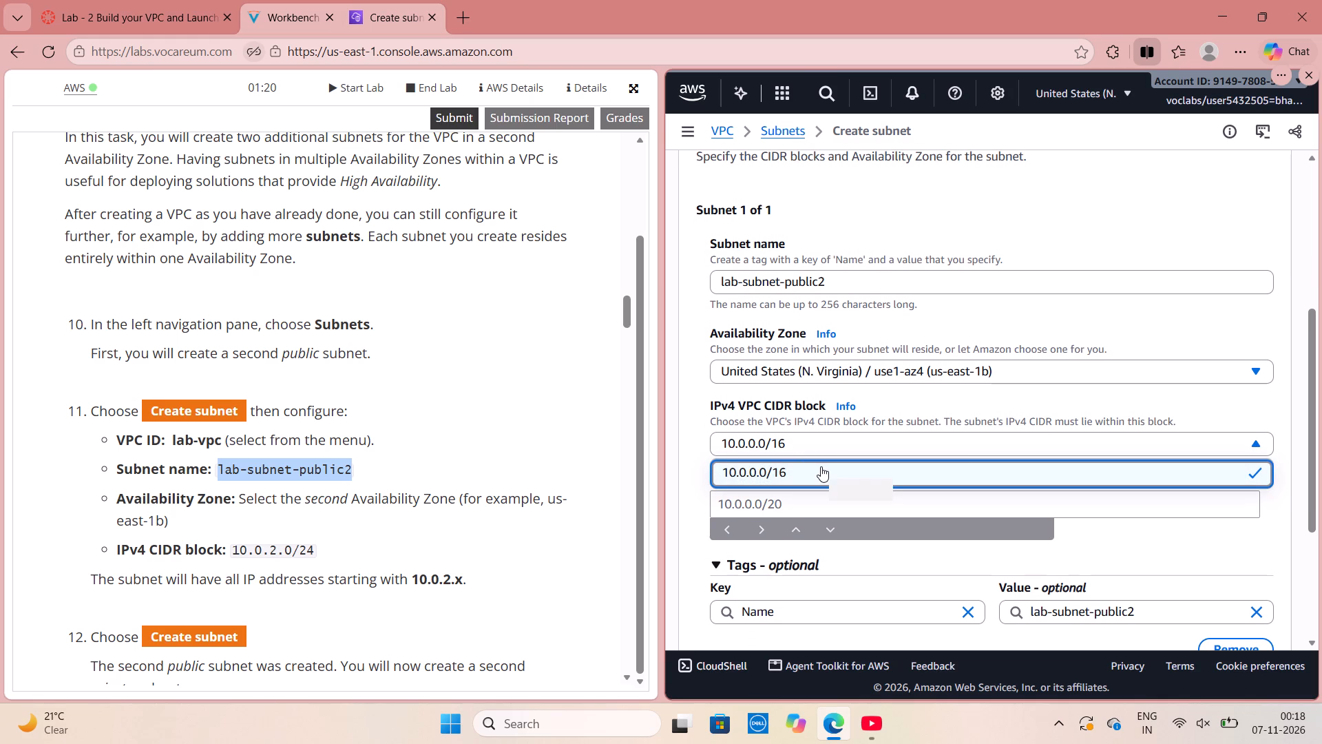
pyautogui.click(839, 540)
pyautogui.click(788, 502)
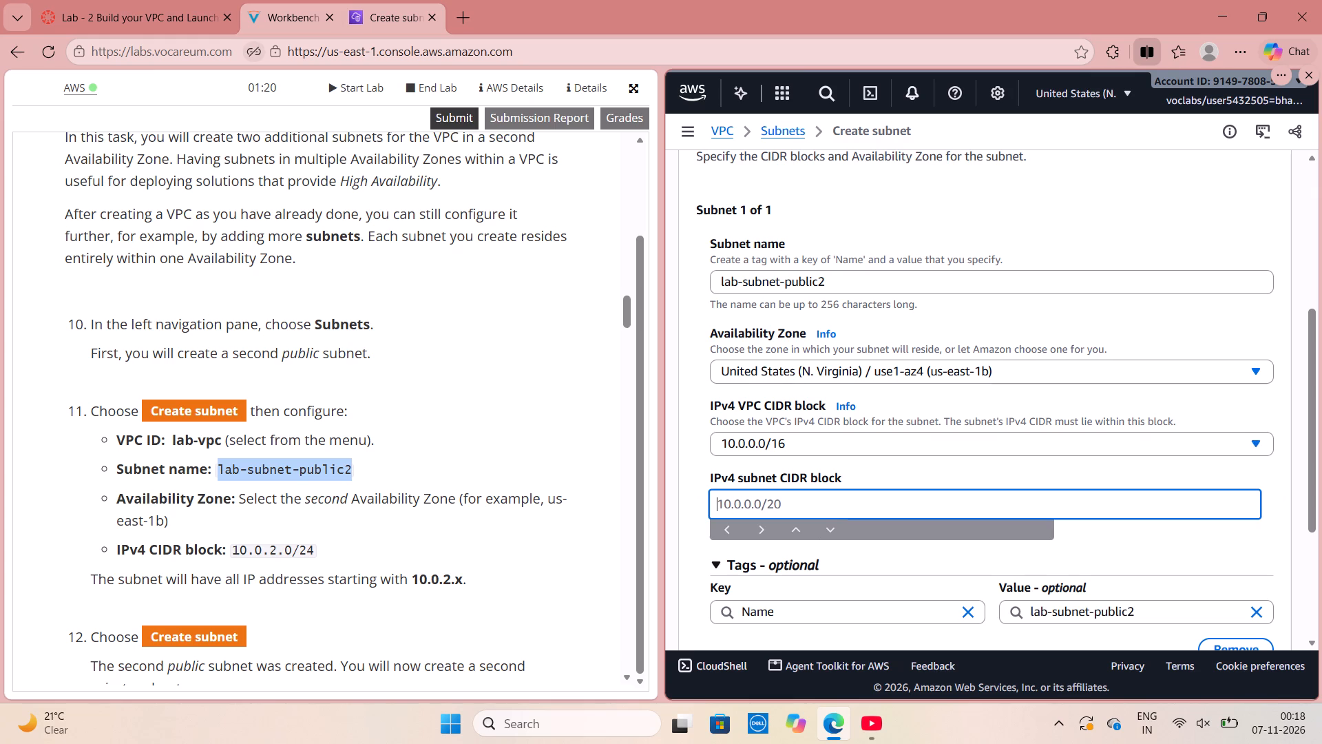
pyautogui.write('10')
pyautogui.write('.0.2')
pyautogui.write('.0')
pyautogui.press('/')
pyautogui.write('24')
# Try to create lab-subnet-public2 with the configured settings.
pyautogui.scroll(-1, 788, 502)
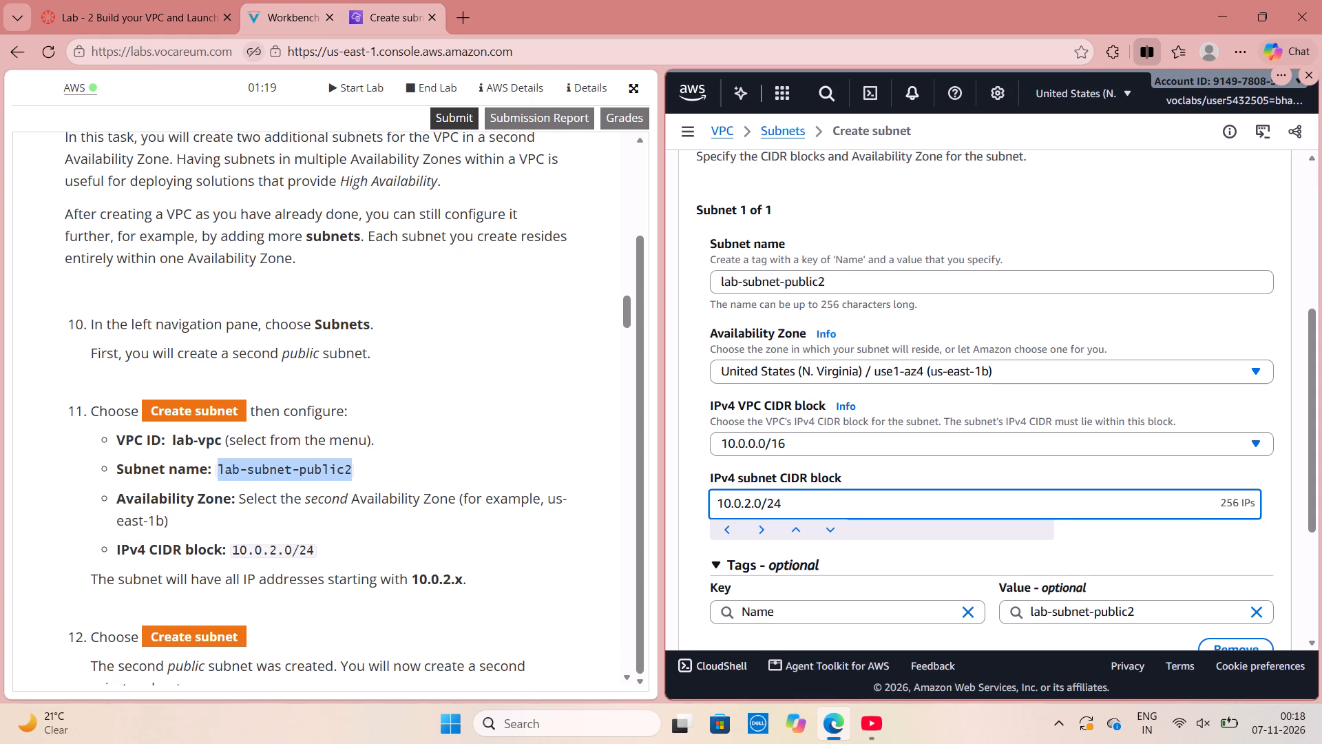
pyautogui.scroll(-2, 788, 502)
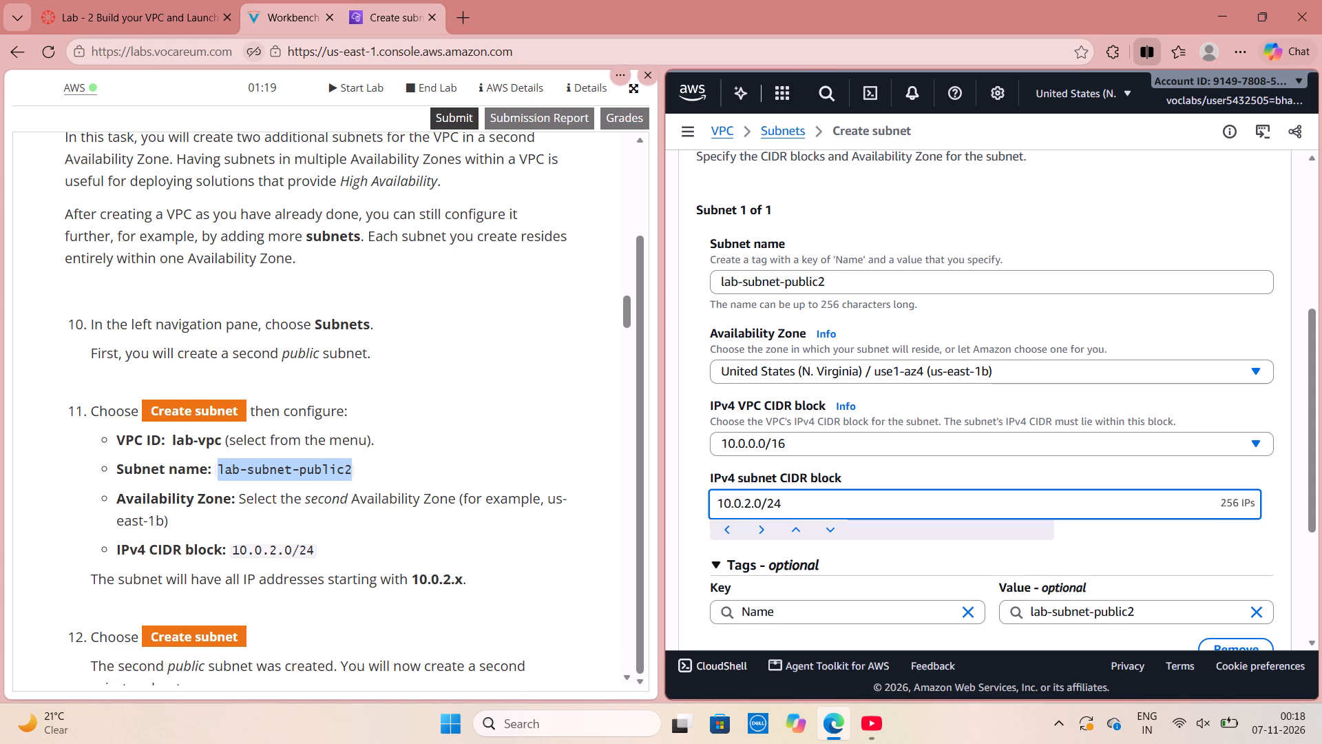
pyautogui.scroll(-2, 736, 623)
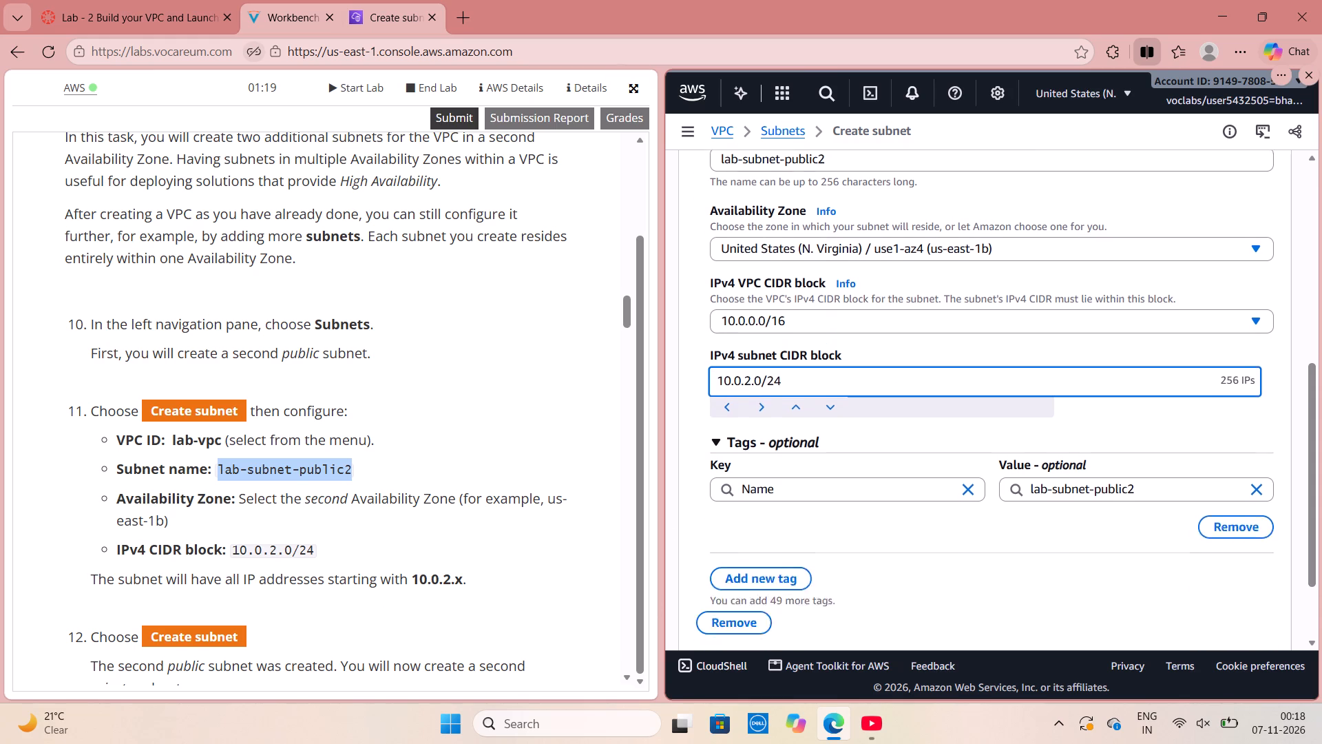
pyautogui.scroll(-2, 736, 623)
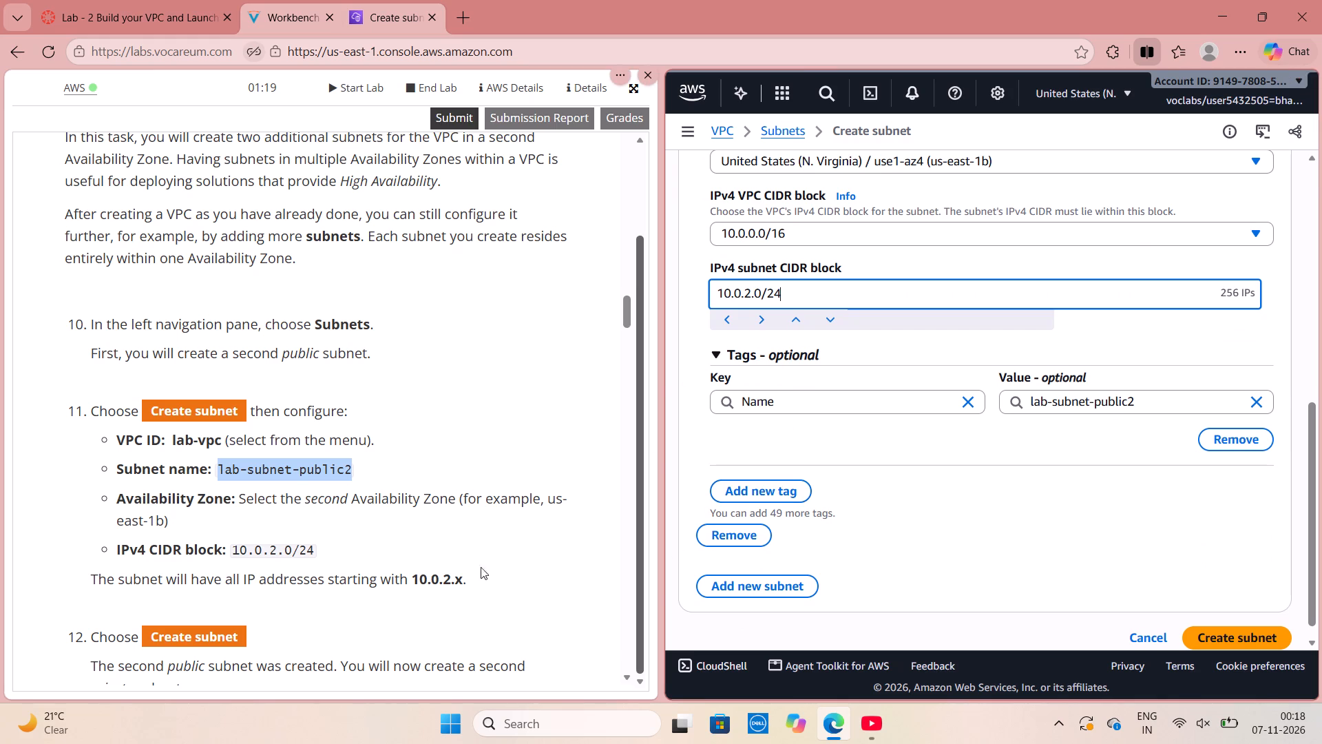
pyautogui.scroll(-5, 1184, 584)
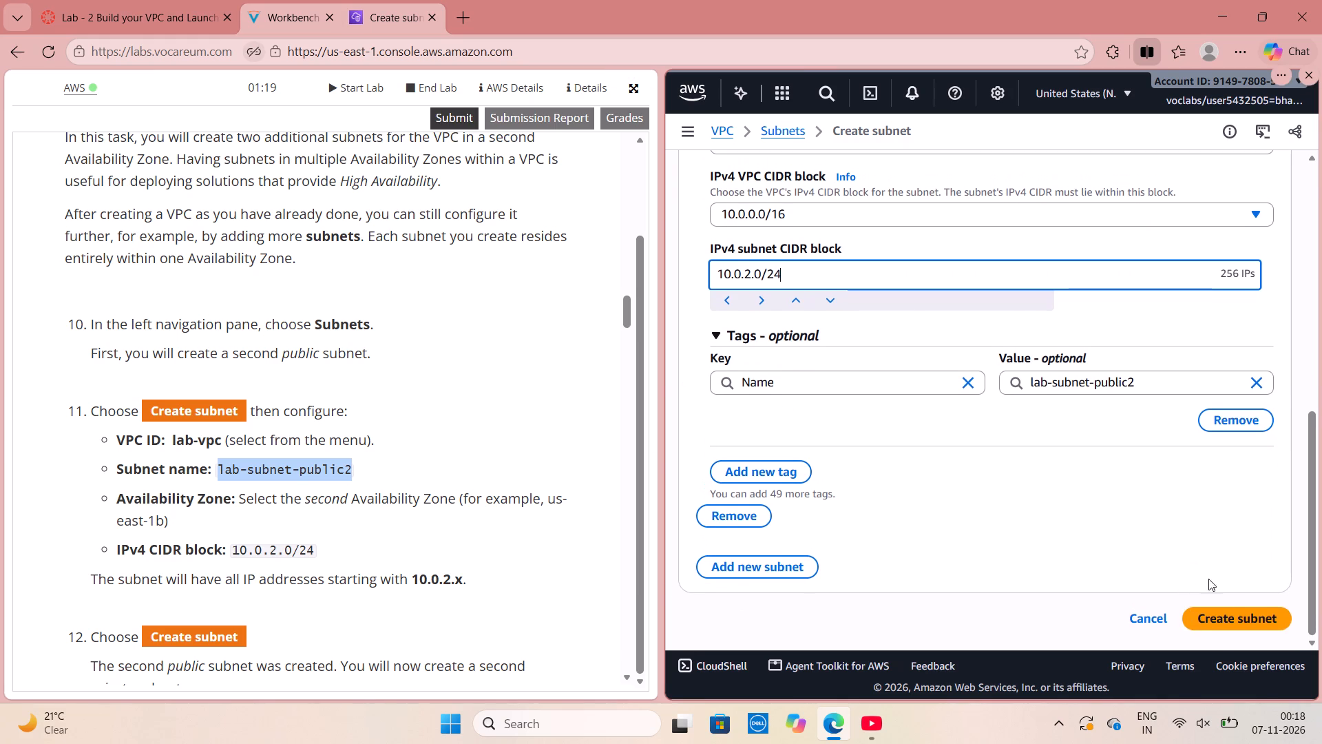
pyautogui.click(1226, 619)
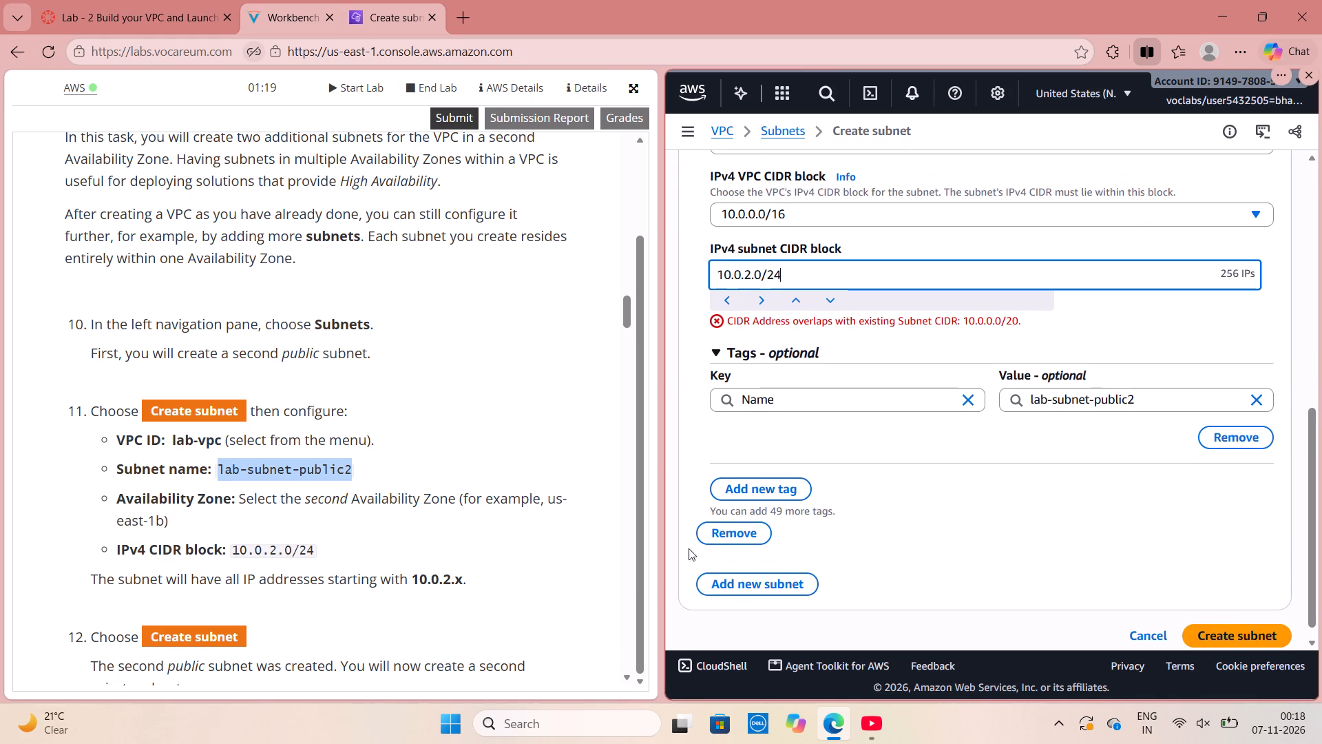
# Switch the VPC ID to the other lab-vpc, vpc-0b198feb07836503d, and try to create the subnet.
pyautogui.scroll(-4, 541, 562)
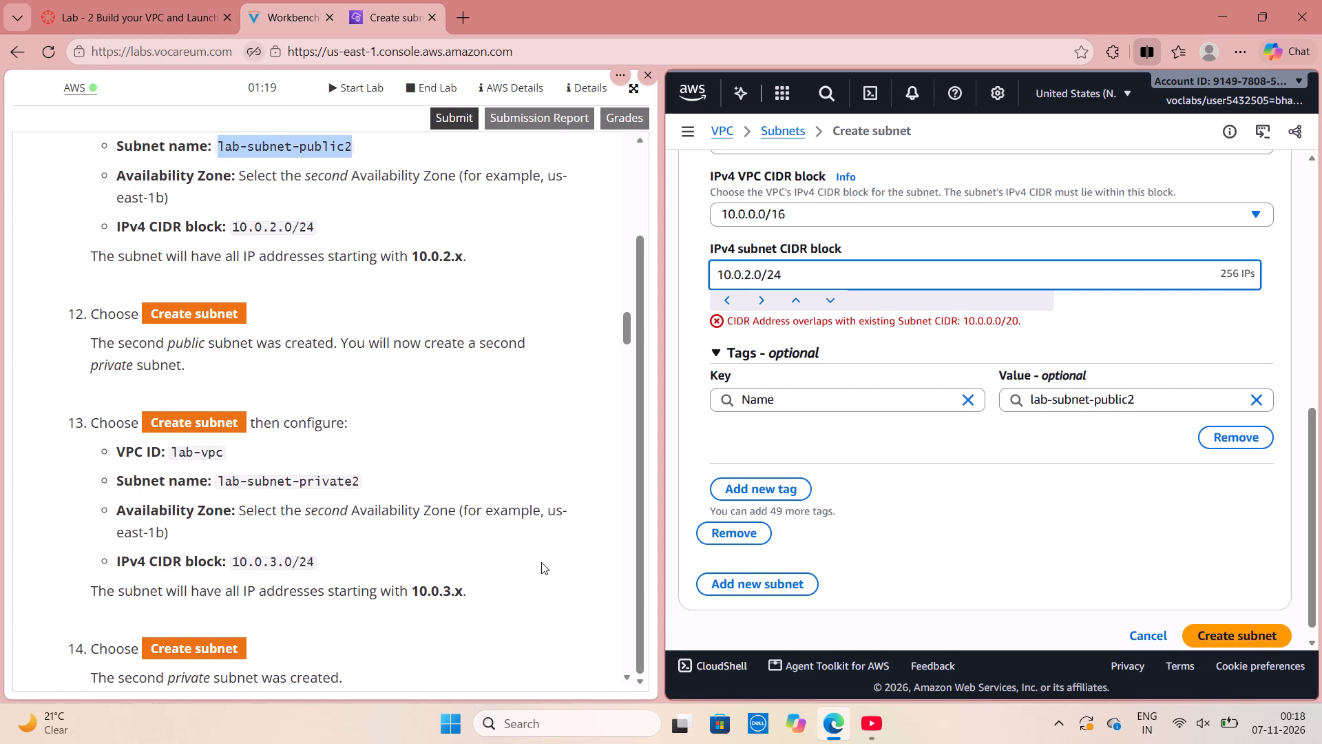
pyautogui.scroll(2, 541, 562)
pyautogui.scroll(5, 1087, 375)
pyautogui.click(872, 272)
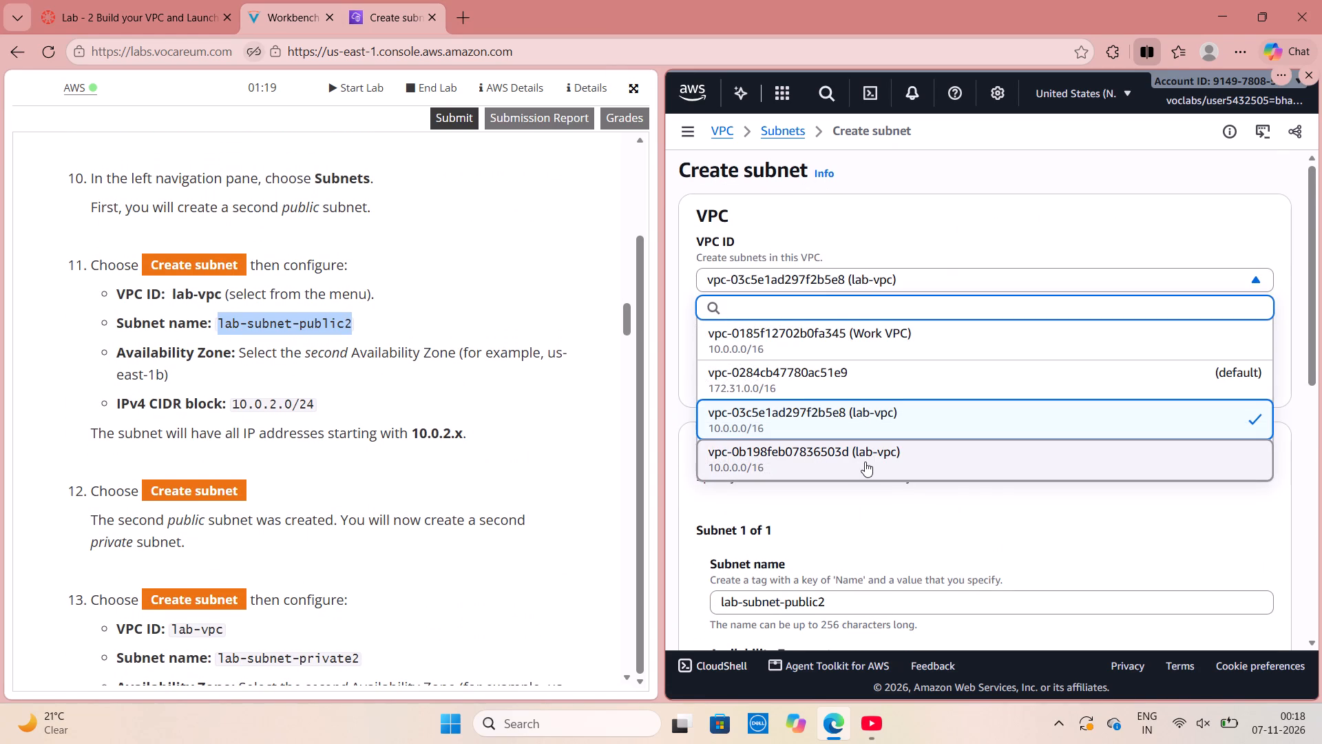
pyautogui.click(864, 461)
pyautogui.scroll(-7, 864, 461)
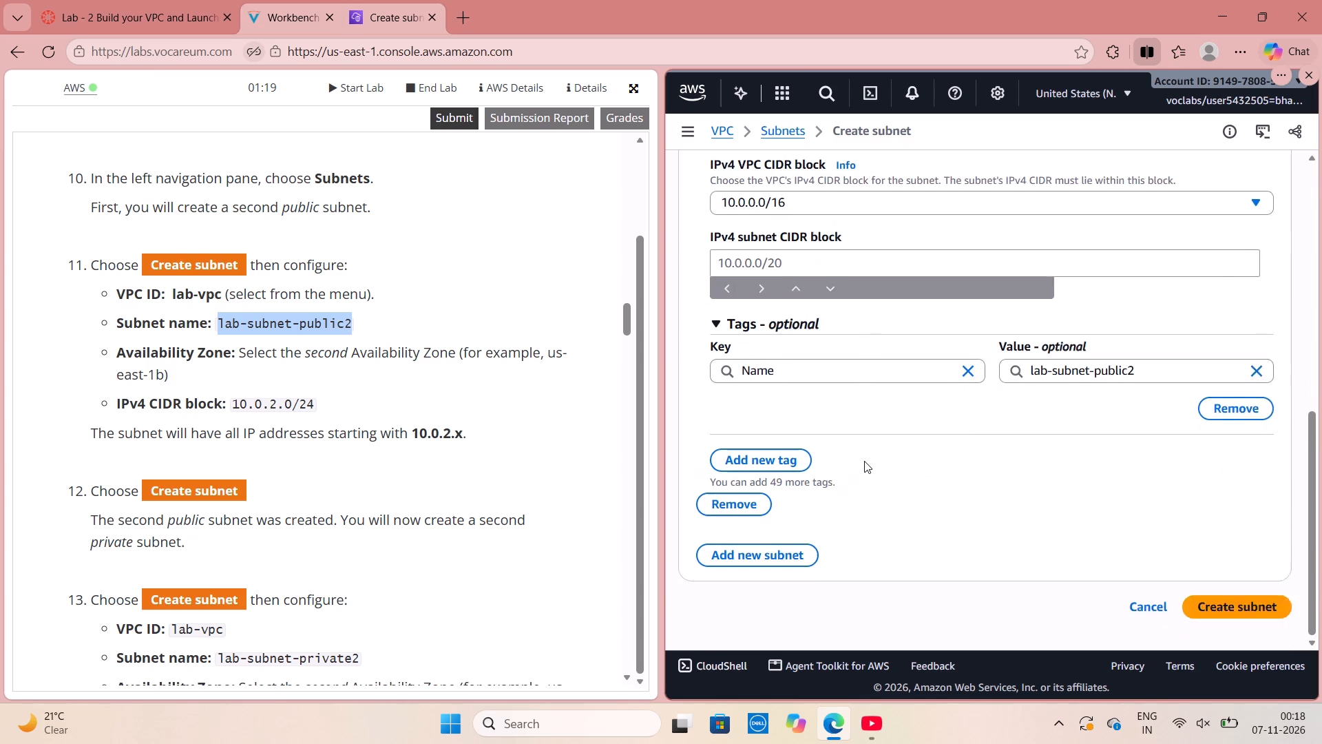
pyautogui.scroll(-3, 864, 461)
pyautogui.click(1215, 618)
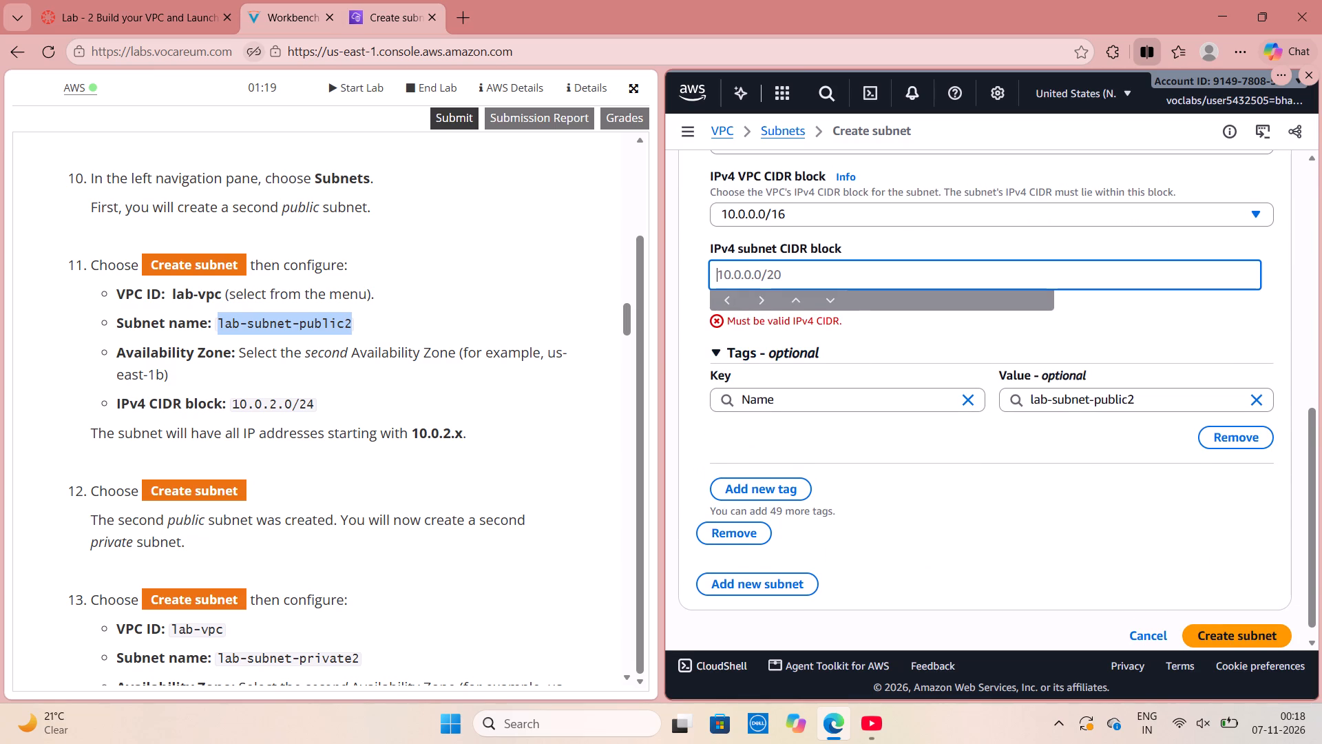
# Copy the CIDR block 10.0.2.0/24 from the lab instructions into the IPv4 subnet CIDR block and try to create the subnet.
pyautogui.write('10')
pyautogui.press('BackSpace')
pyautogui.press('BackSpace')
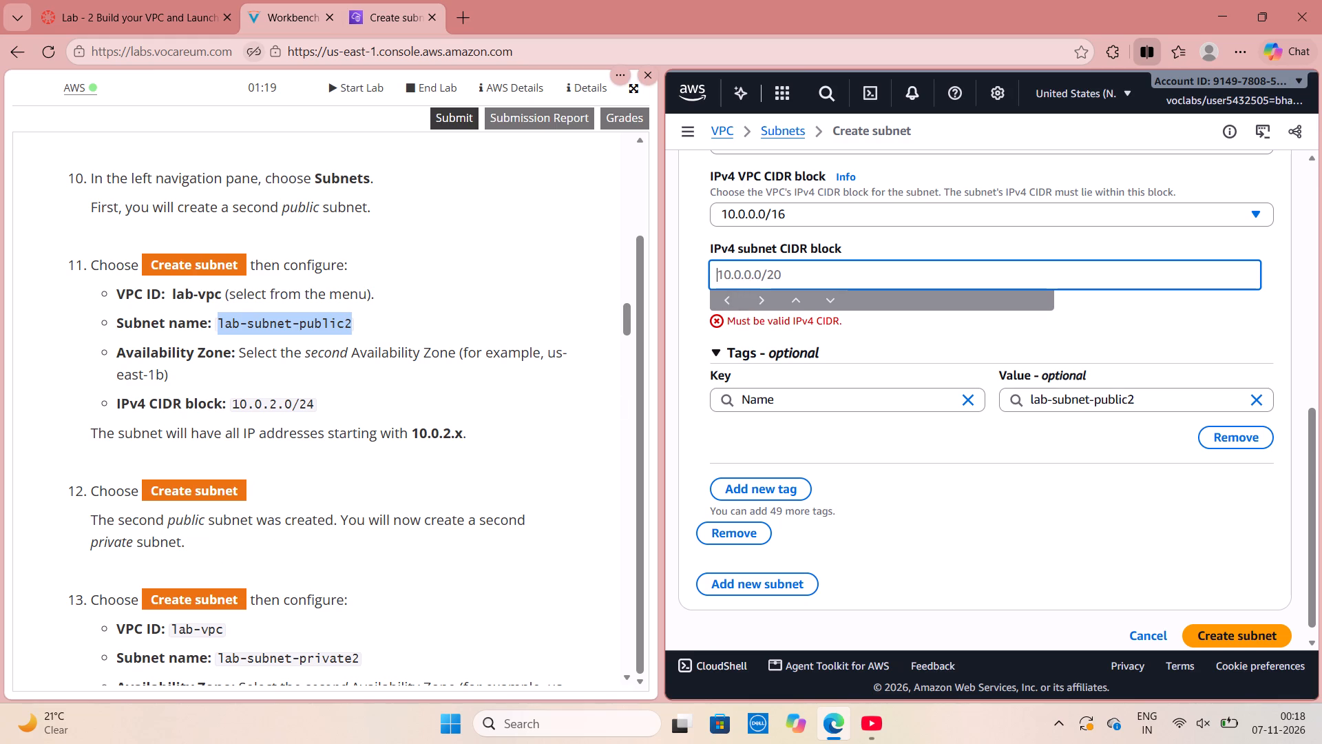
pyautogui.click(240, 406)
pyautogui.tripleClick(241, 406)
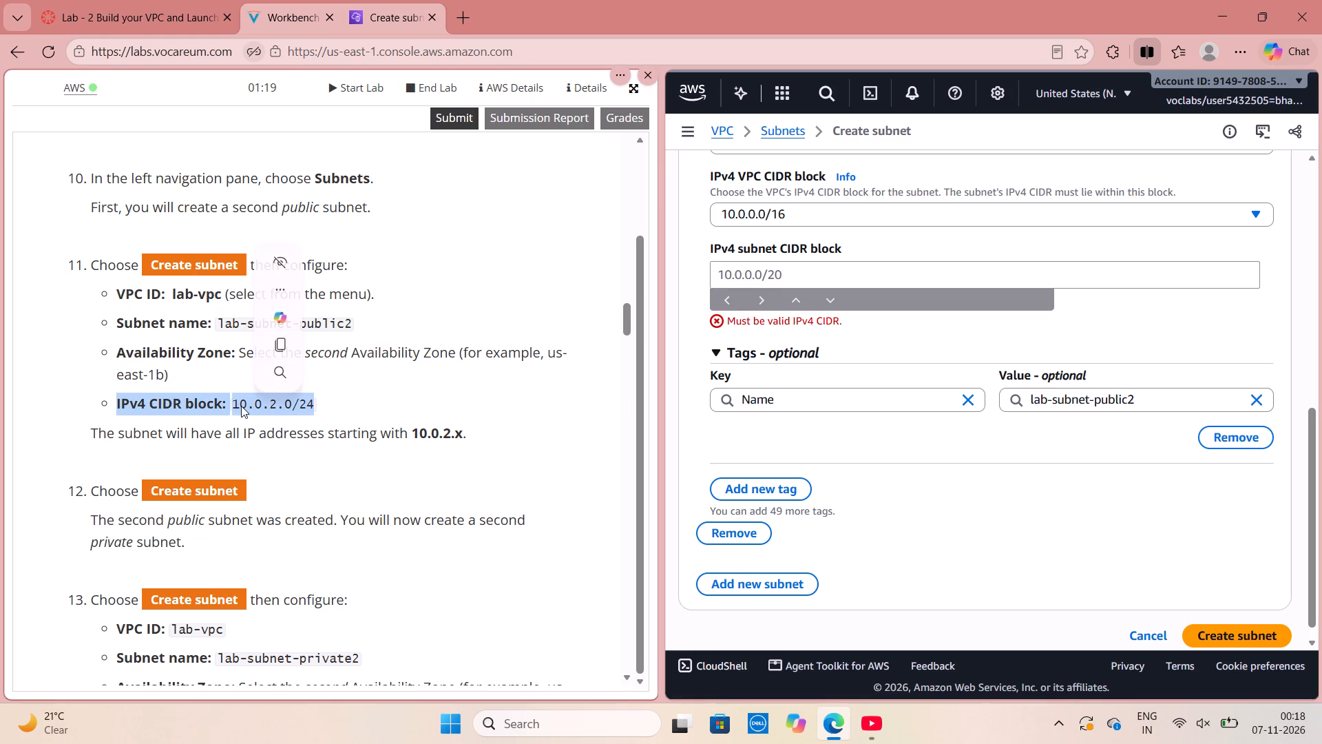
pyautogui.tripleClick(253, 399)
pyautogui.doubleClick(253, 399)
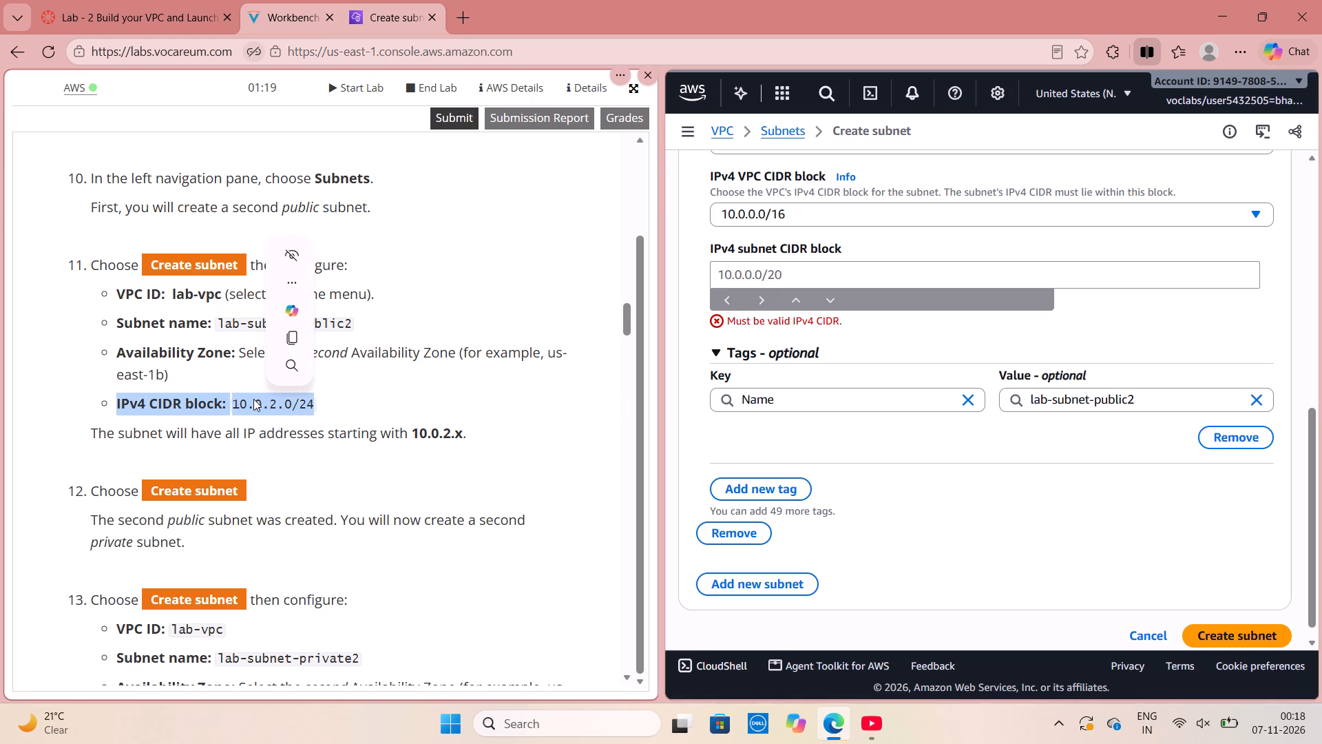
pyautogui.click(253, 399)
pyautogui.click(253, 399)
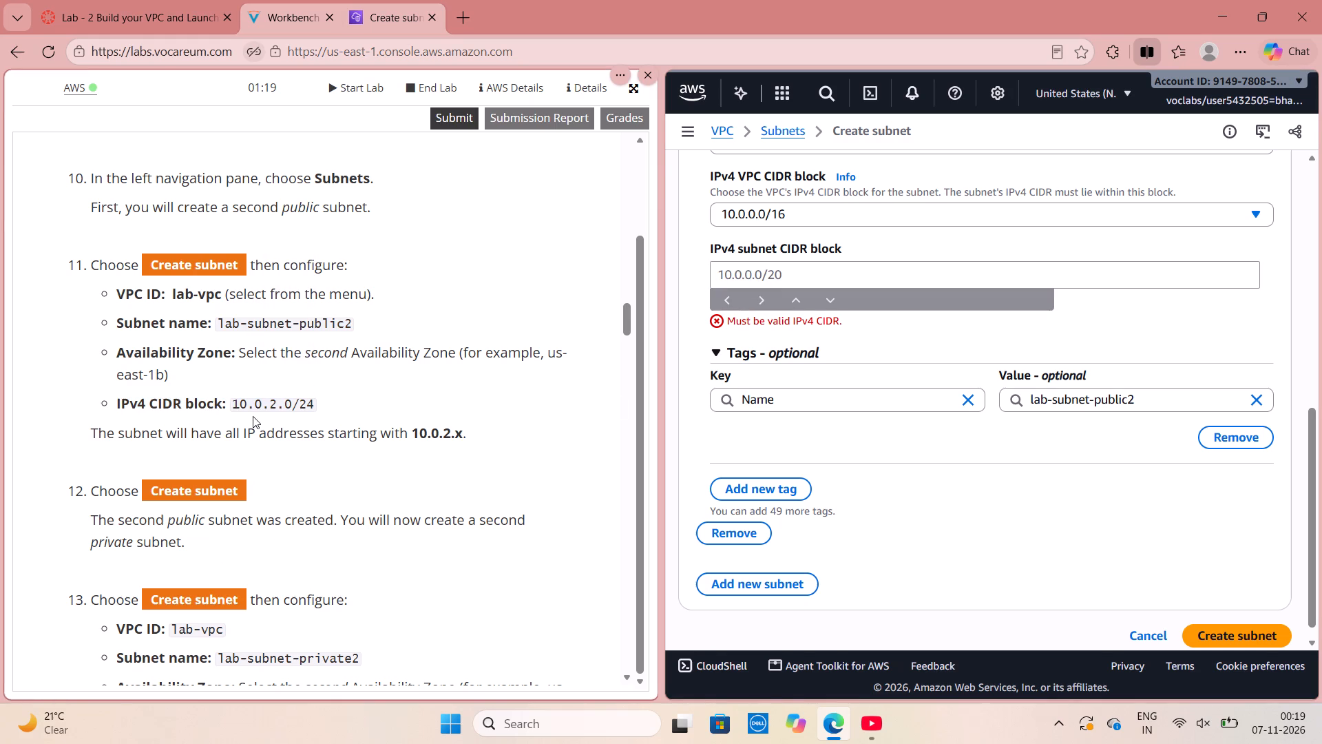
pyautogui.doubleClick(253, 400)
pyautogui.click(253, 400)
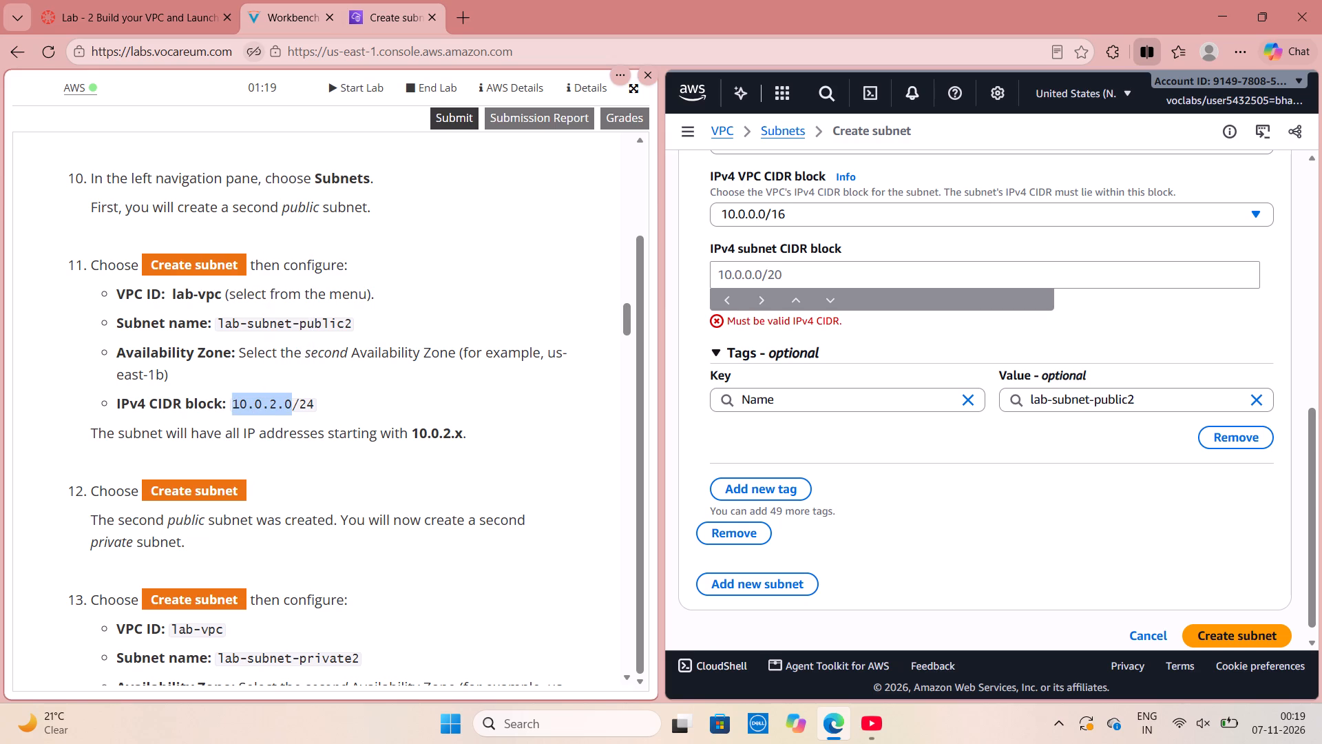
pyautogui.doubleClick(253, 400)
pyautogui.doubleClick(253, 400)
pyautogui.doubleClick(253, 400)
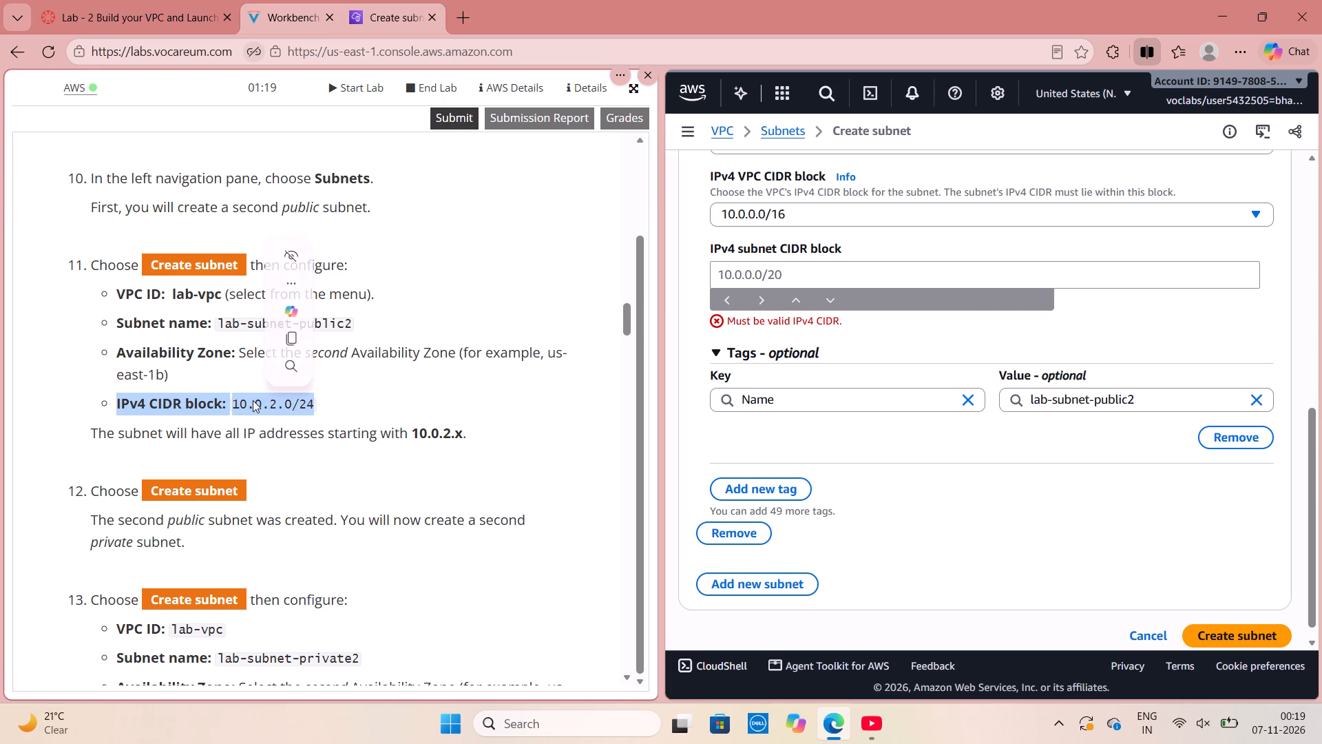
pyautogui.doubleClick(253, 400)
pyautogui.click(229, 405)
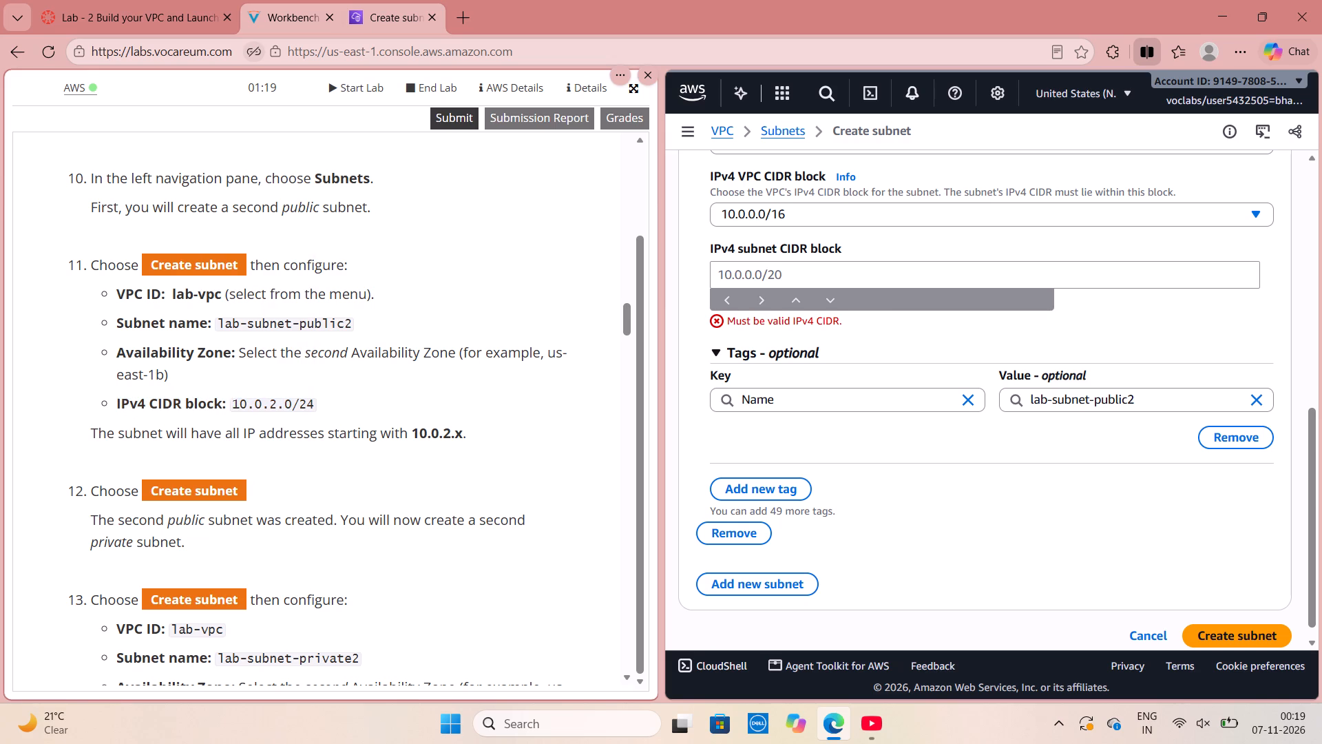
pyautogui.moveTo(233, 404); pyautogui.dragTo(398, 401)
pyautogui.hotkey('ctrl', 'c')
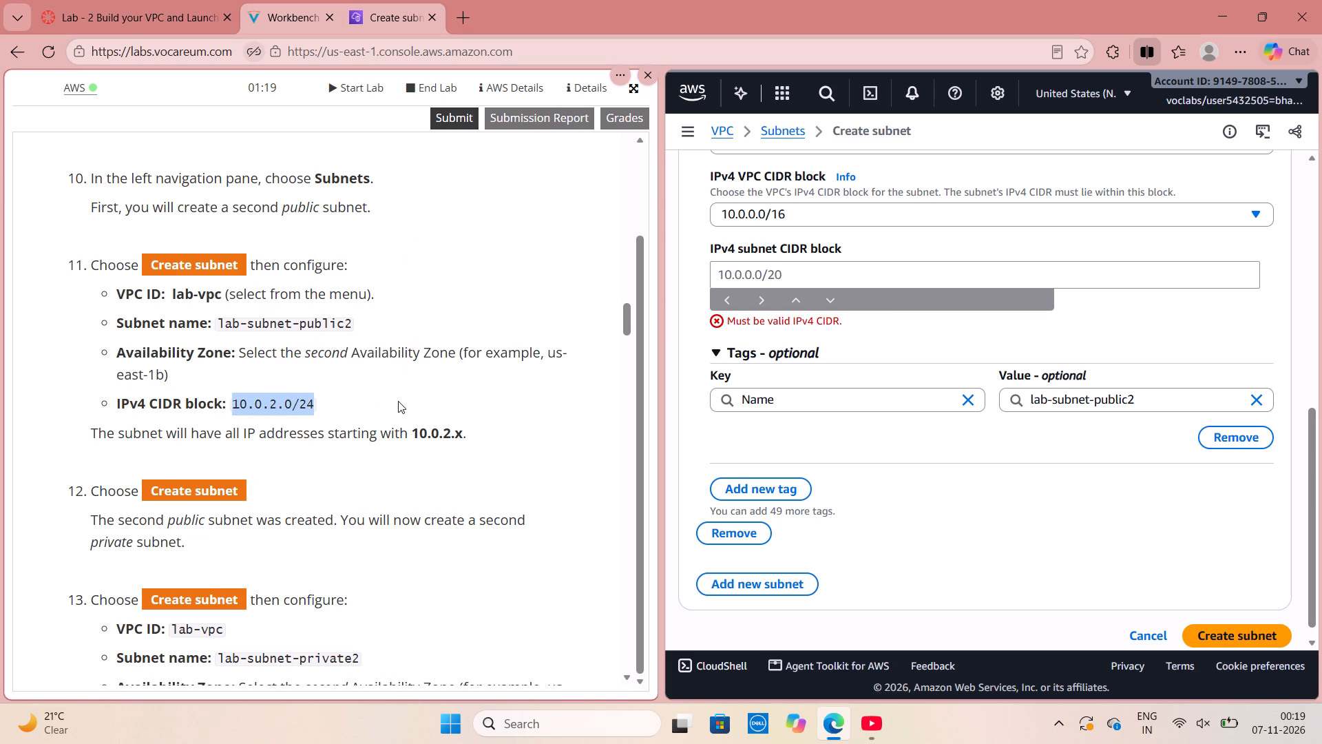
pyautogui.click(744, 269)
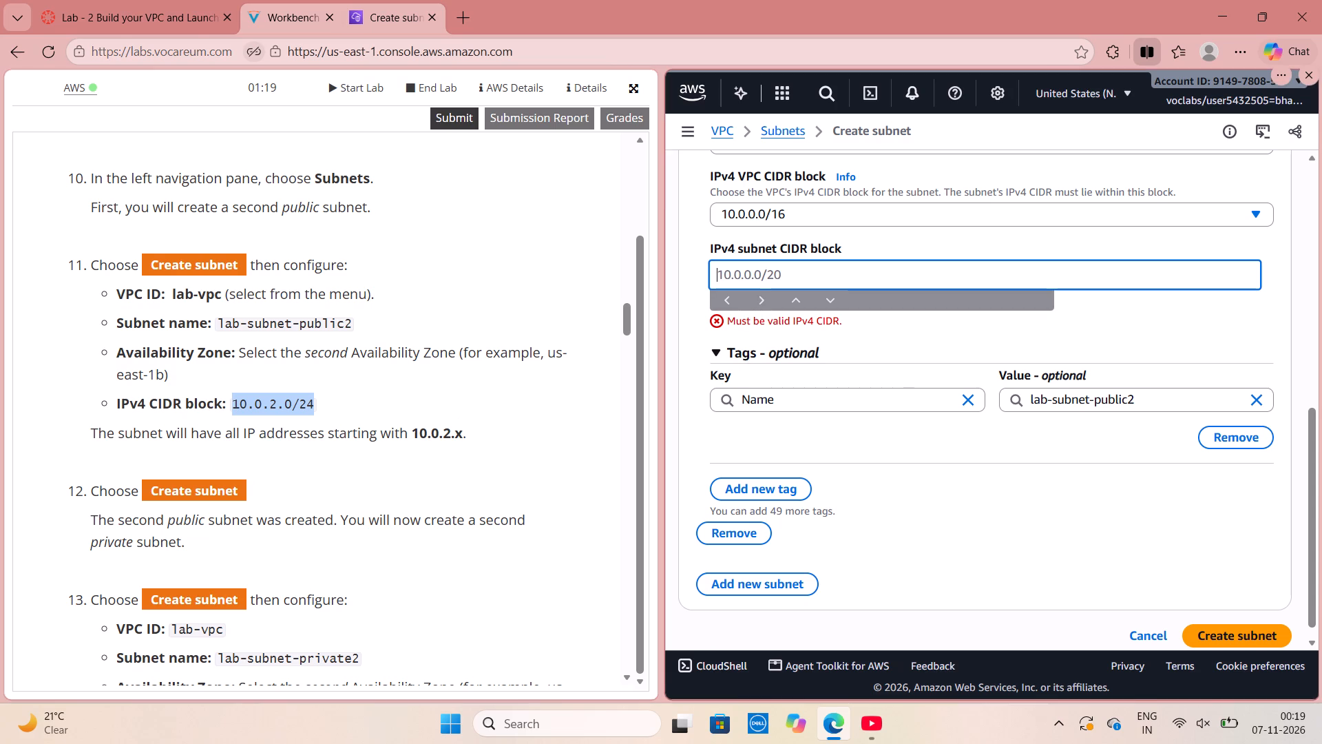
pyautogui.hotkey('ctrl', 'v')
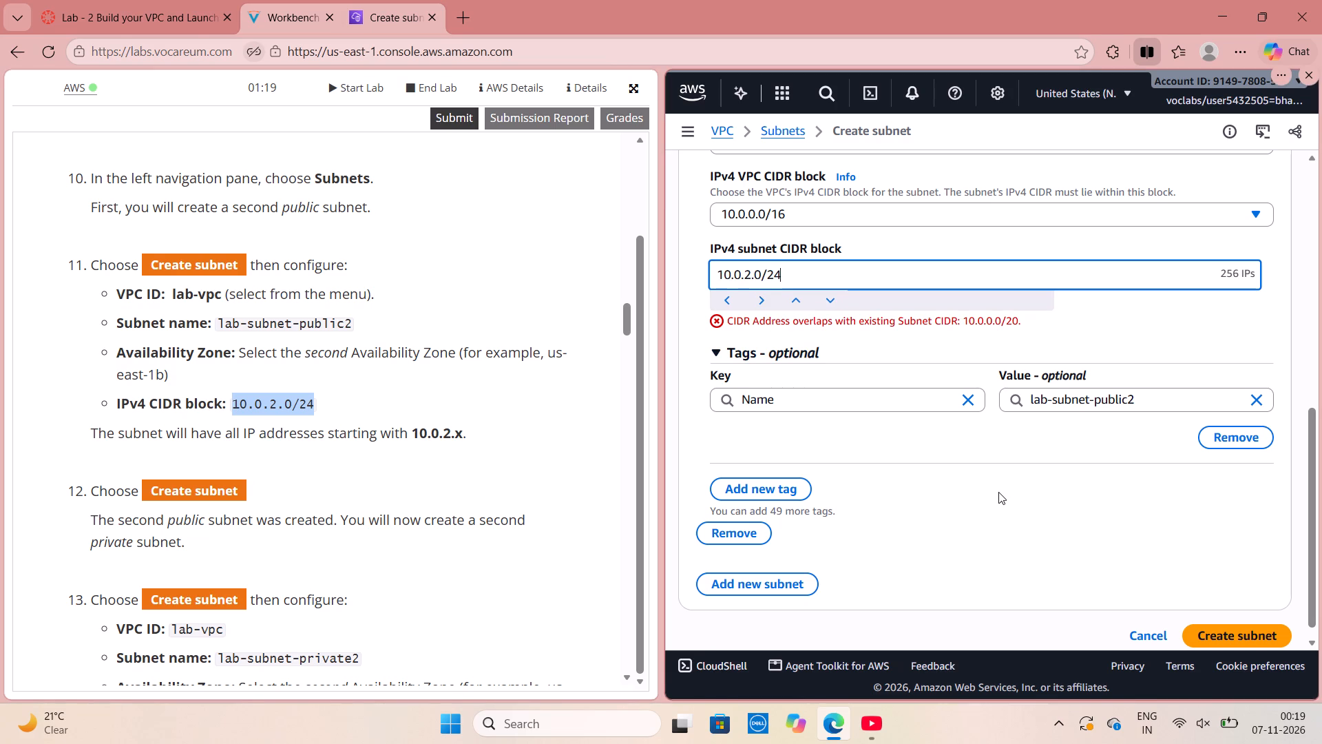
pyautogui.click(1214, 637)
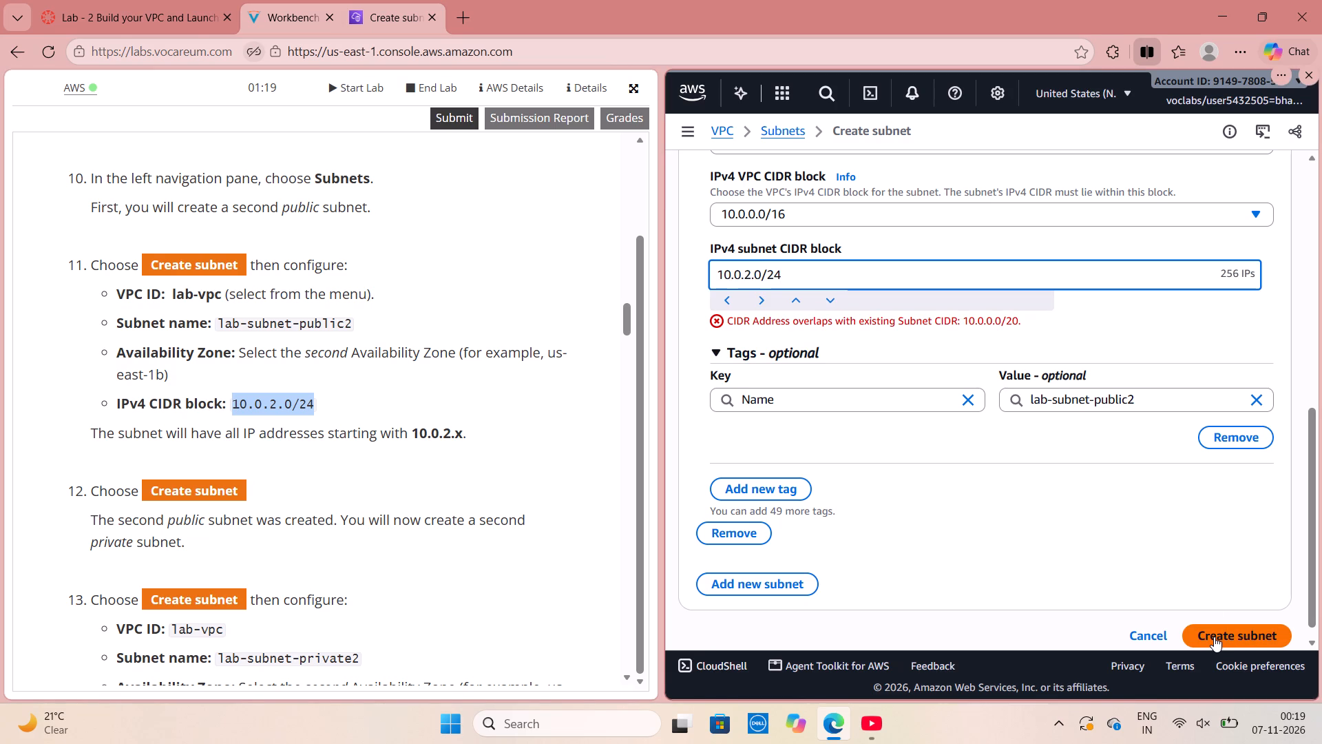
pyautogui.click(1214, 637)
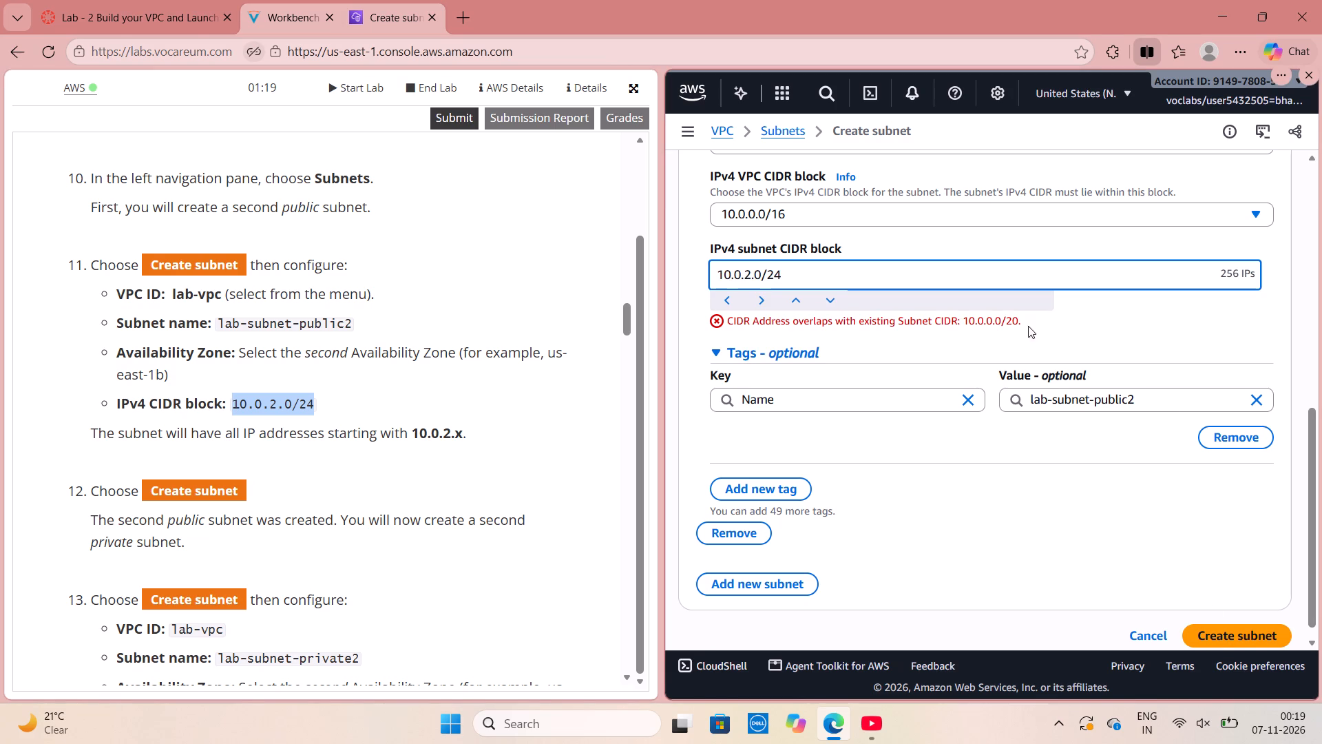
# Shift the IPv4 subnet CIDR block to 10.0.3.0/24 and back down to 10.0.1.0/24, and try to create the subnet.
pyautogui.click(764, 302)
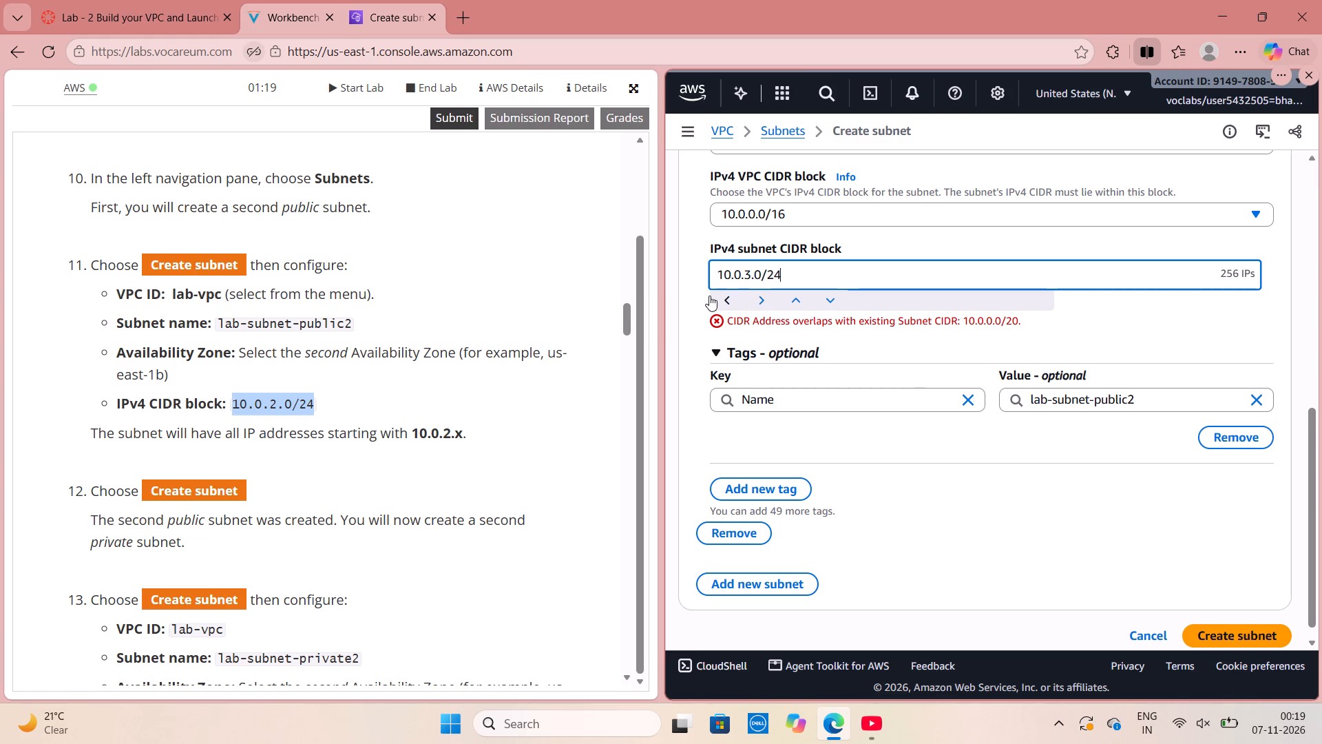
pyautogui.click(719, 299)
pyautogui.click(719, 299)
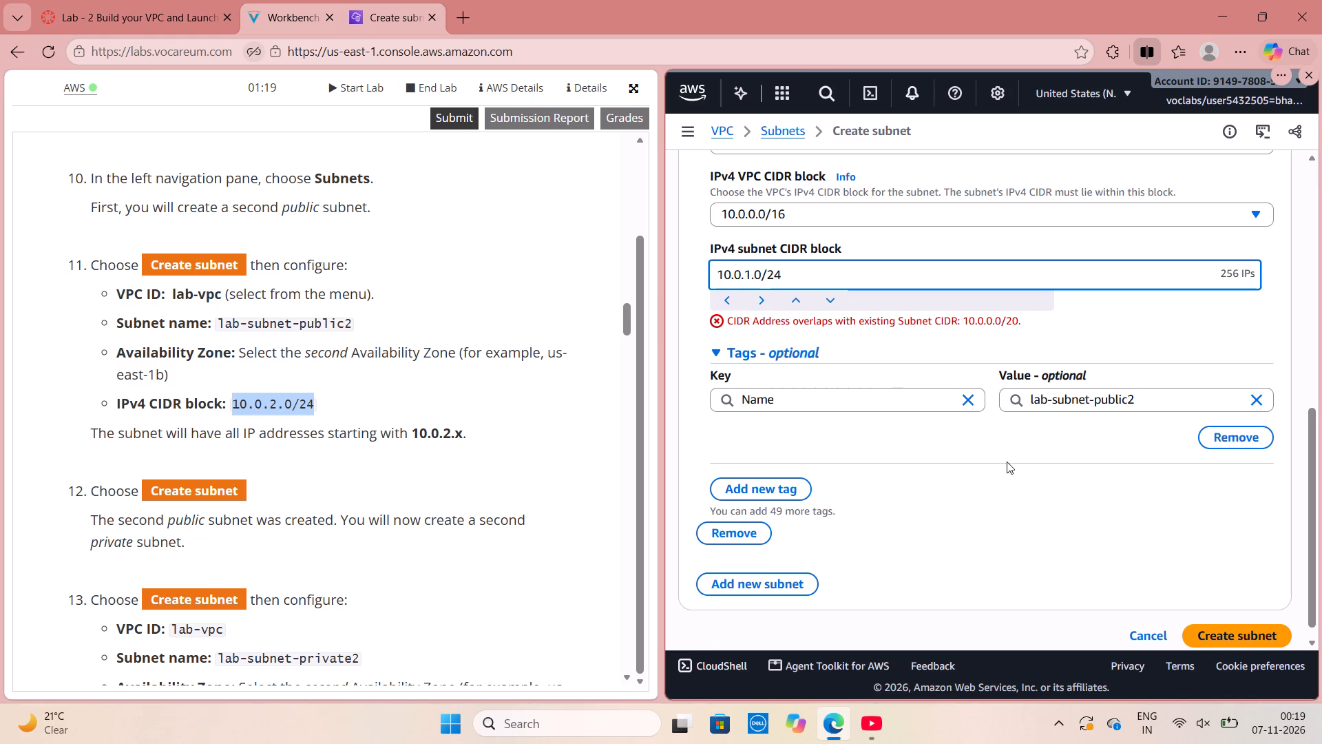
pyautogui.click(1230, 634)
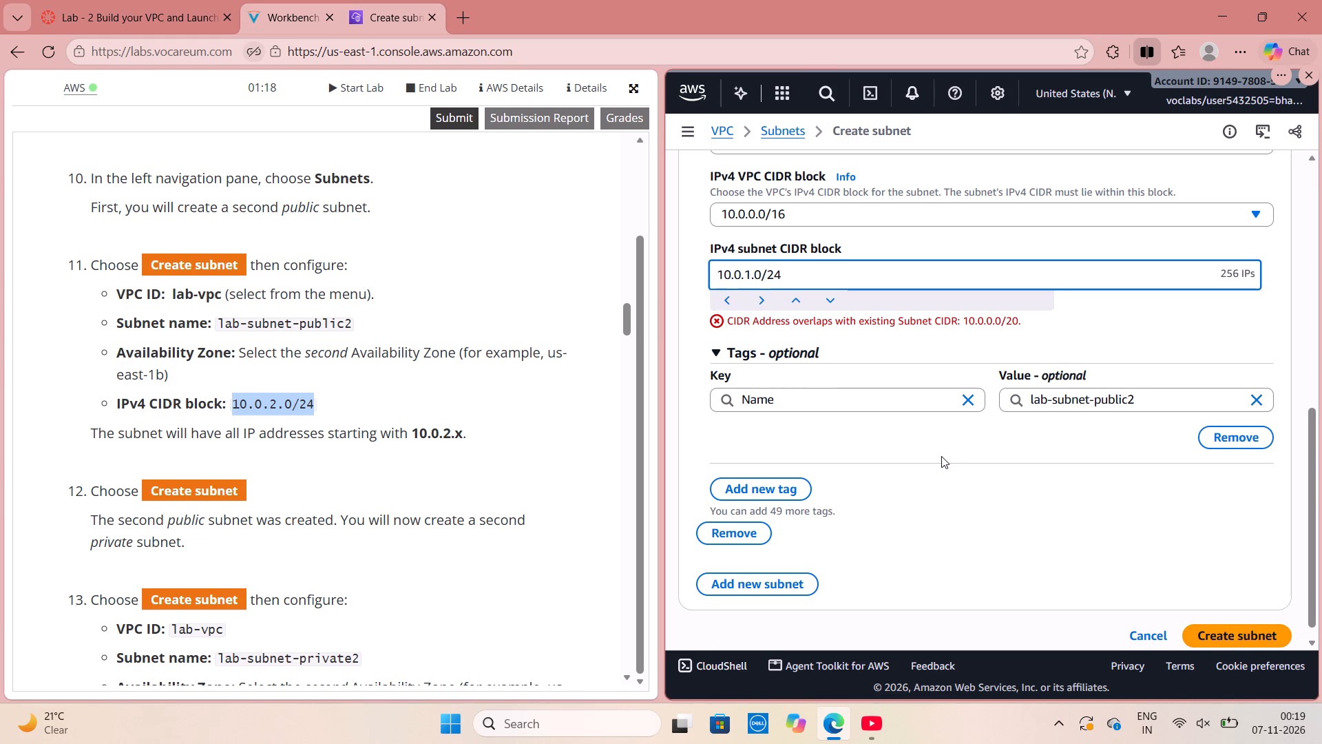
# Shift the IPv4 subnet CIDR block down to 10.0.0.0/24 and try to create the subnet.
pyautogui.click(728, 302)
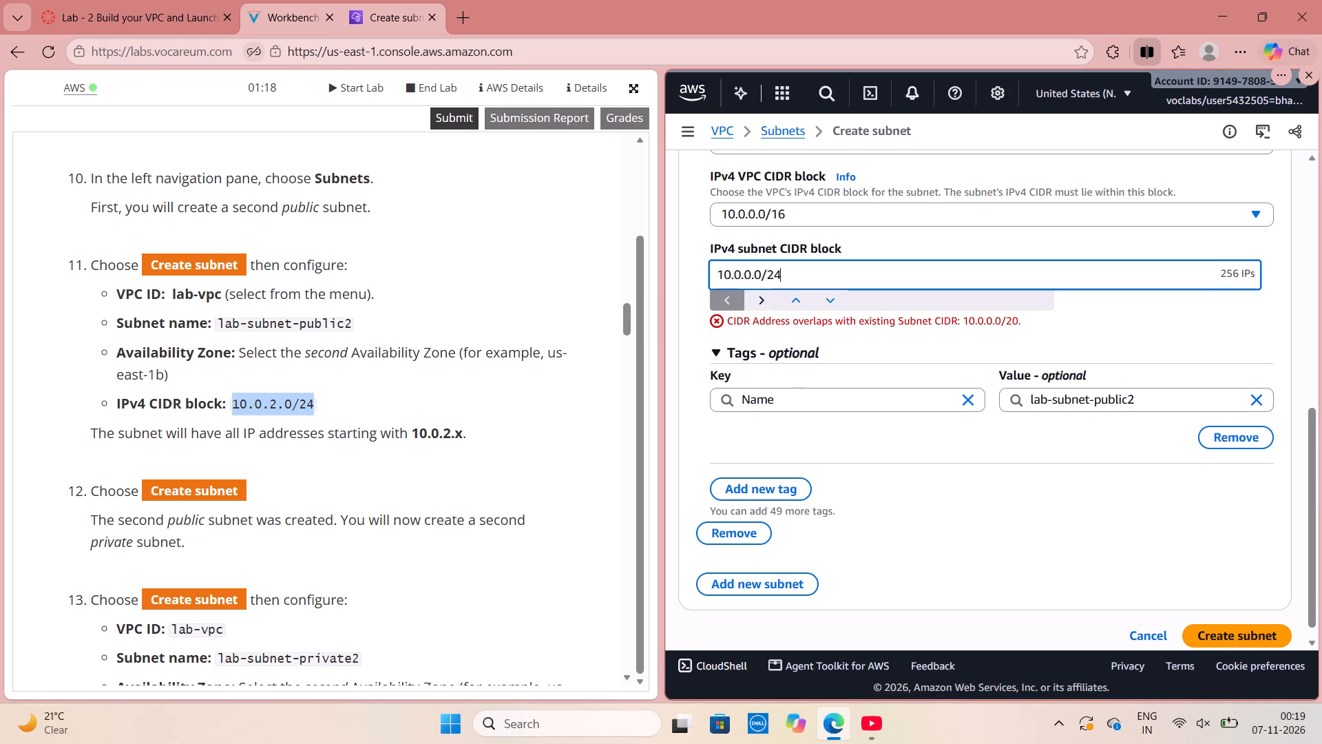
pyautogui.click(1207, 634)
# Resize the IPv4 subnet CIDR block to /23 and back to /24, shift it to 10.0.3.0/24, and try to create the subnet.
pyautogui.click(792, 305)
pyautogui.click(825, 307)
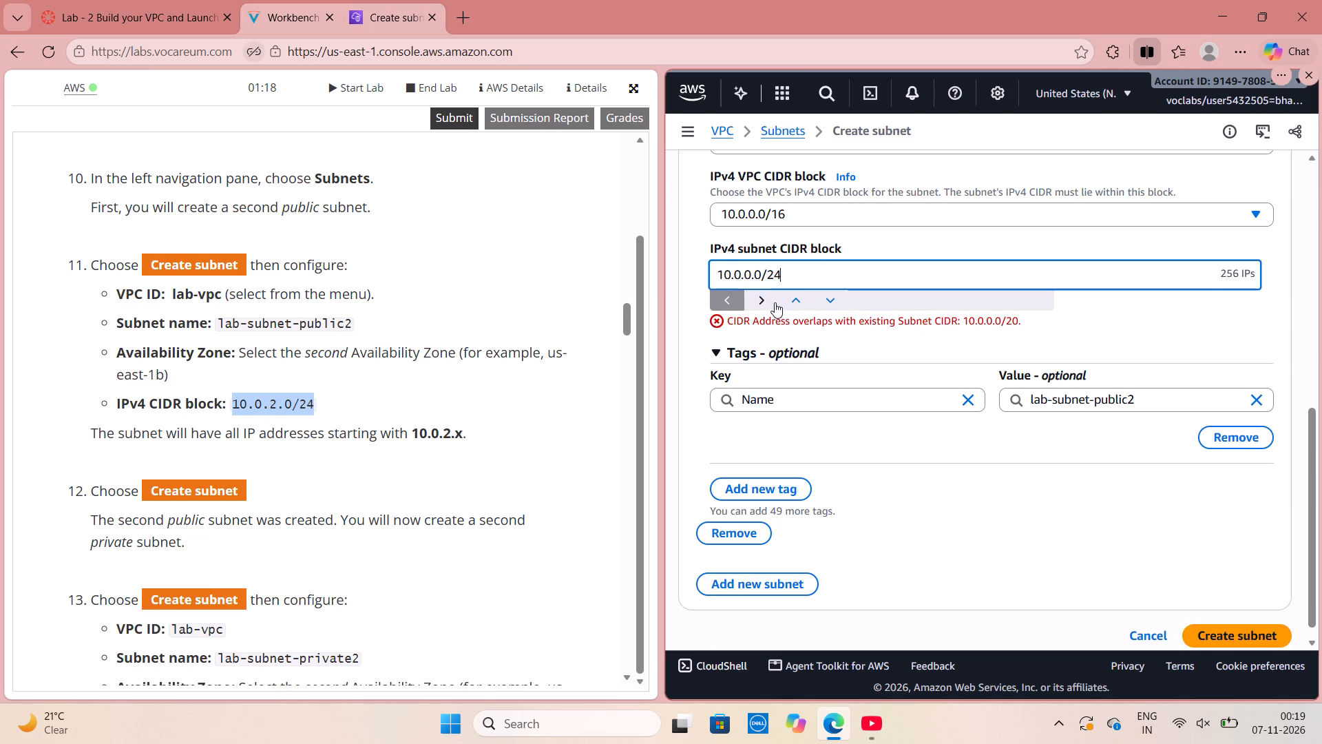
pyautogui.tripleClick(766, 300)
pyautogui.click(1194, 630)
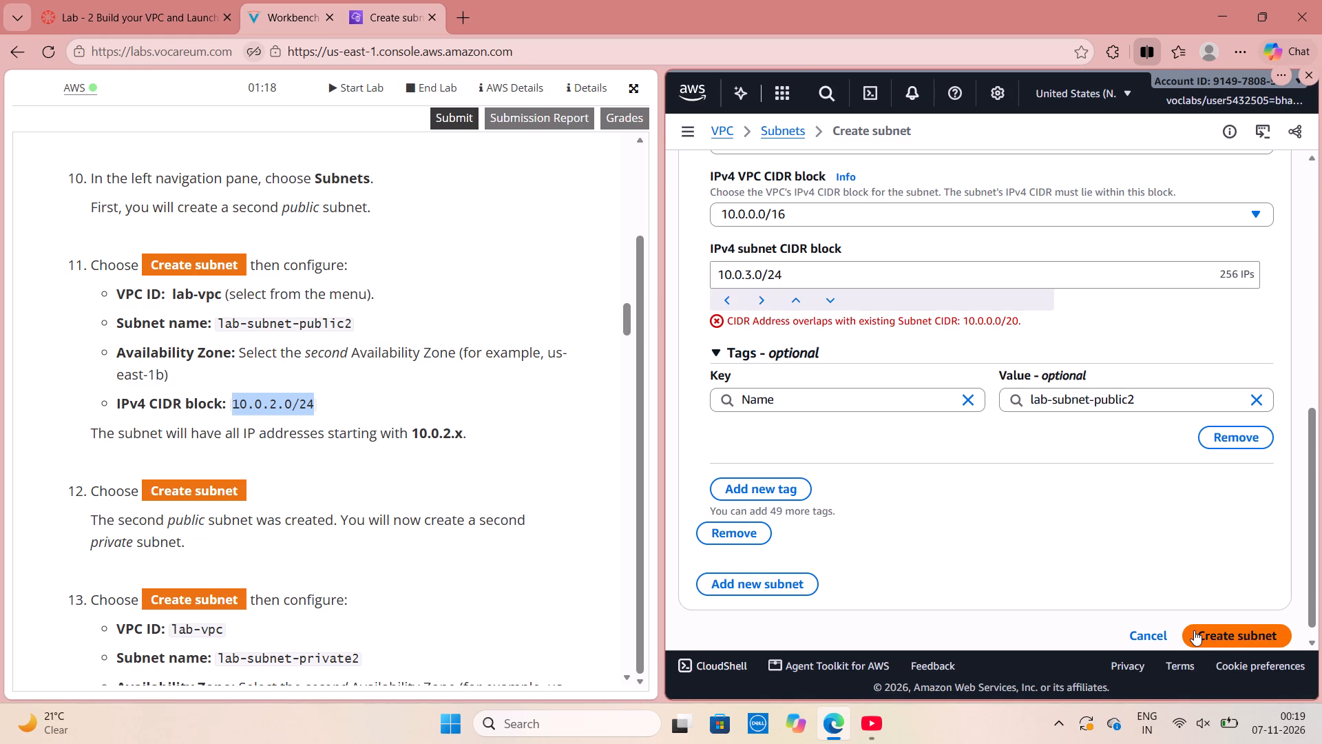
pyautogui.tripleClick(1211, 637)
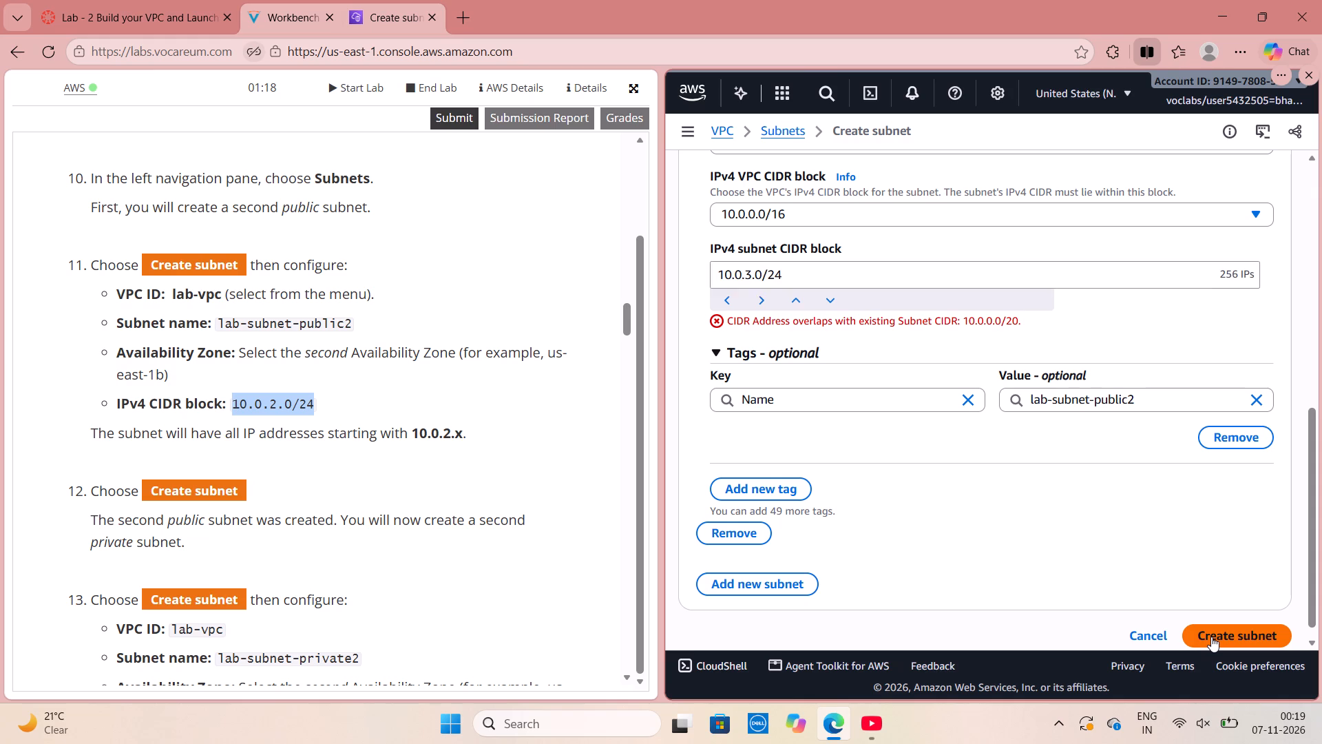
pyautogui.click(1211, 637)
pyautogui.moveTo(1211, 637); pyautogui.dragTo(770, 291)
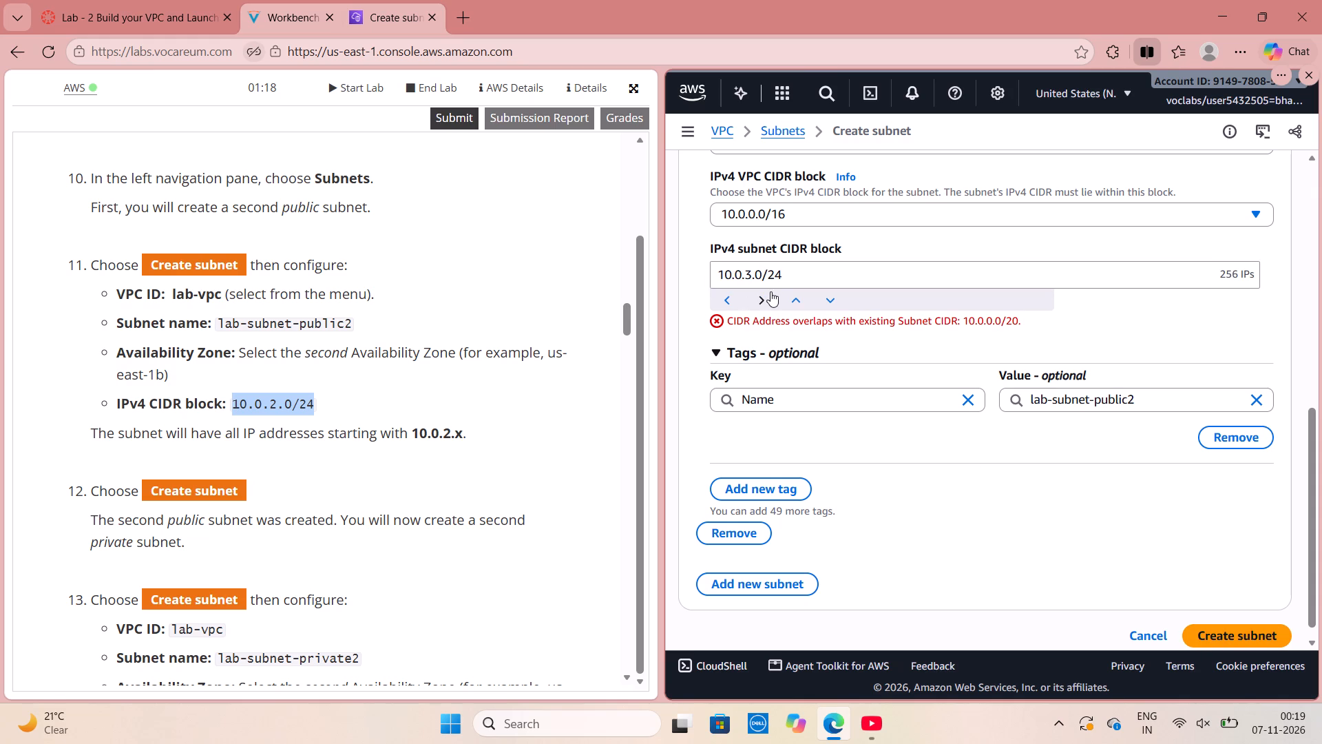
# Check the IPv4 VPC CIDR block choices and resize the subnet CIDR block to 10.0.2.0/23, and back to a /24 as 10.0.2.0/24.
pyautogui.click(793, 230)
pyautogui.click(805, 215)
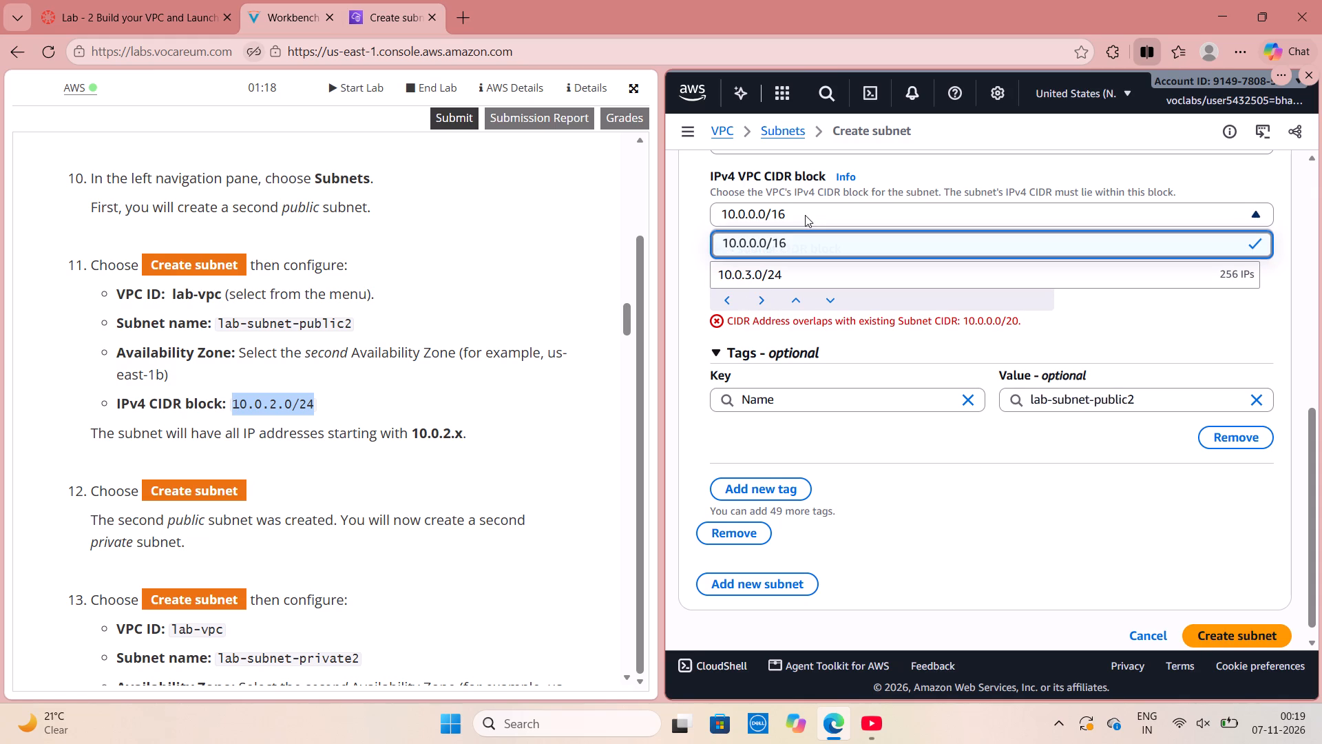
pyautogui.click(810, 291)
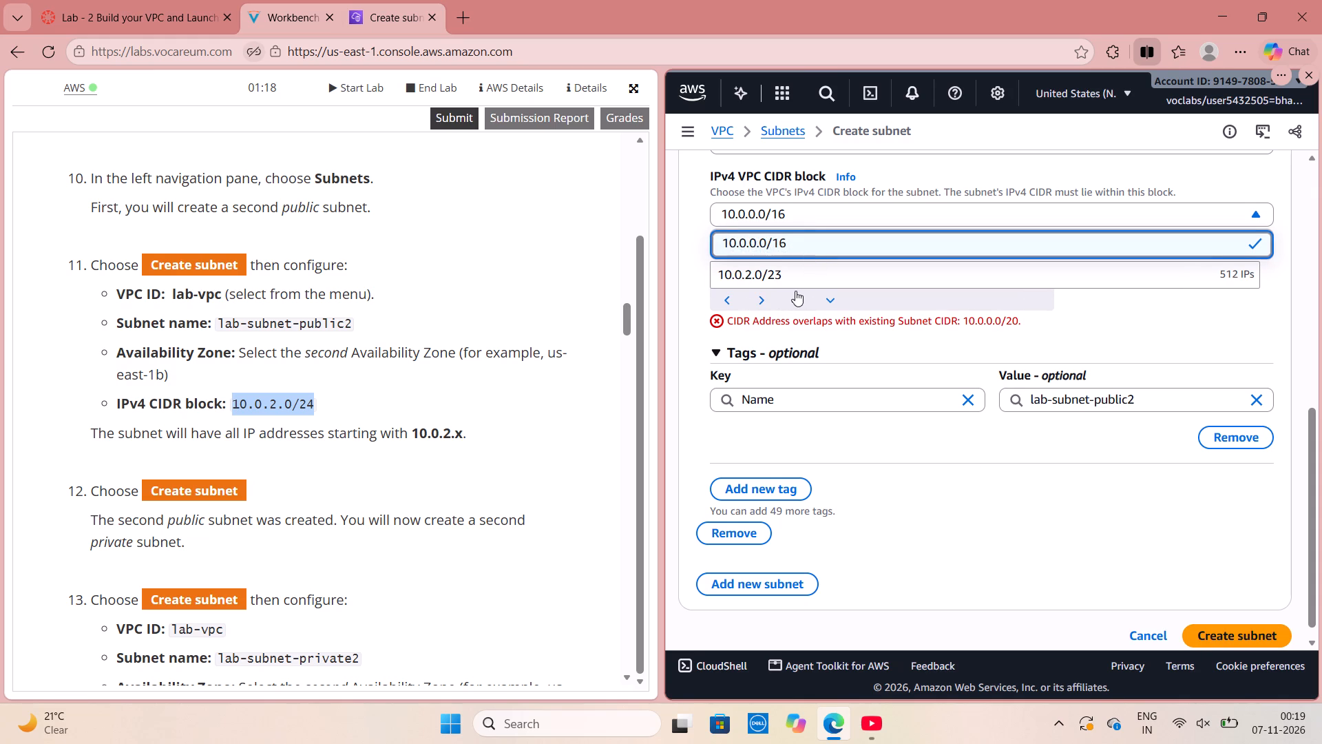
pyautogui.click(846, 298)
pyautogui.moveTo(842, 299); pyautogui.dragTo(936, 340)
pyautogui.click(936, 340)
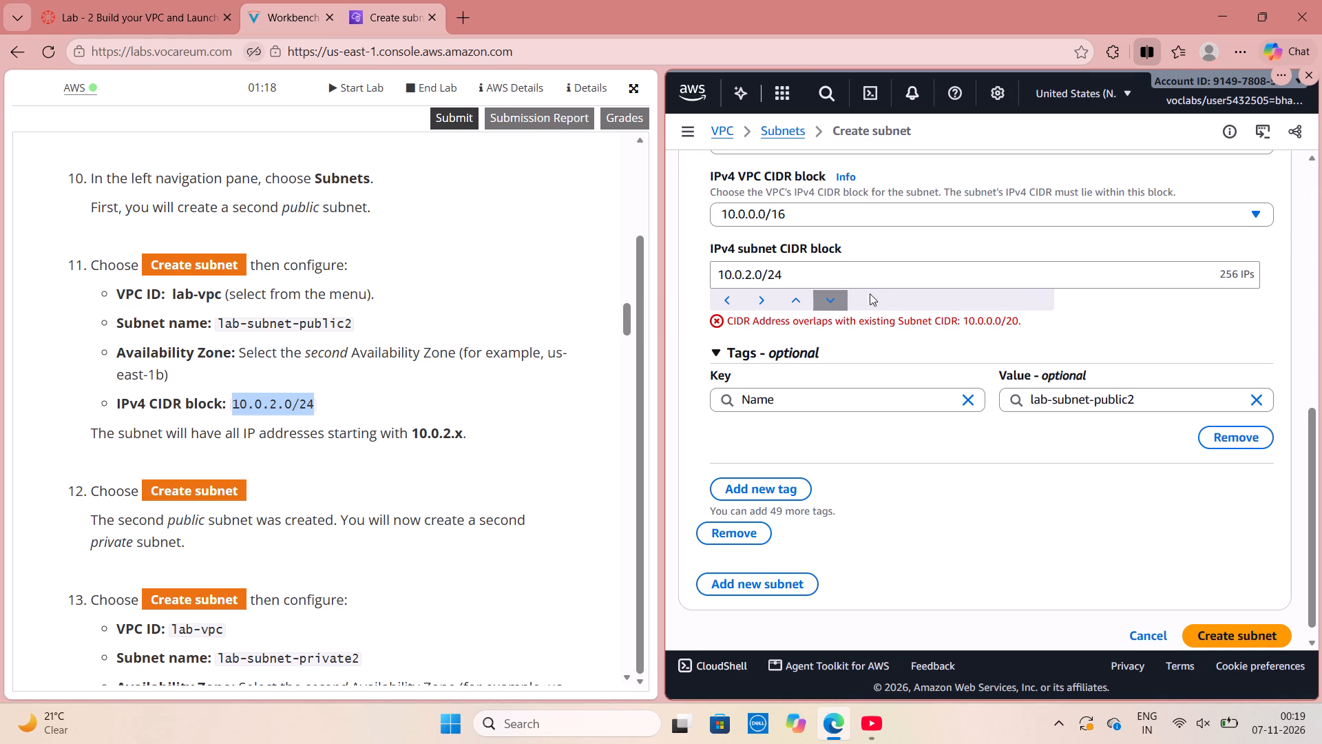
# Set the IPv4 subnet CIDR block to 10.0.0.0/20 and try to create the subnet.
pyautogui.click(754, 276)
pyautogui.press('BackSpace')
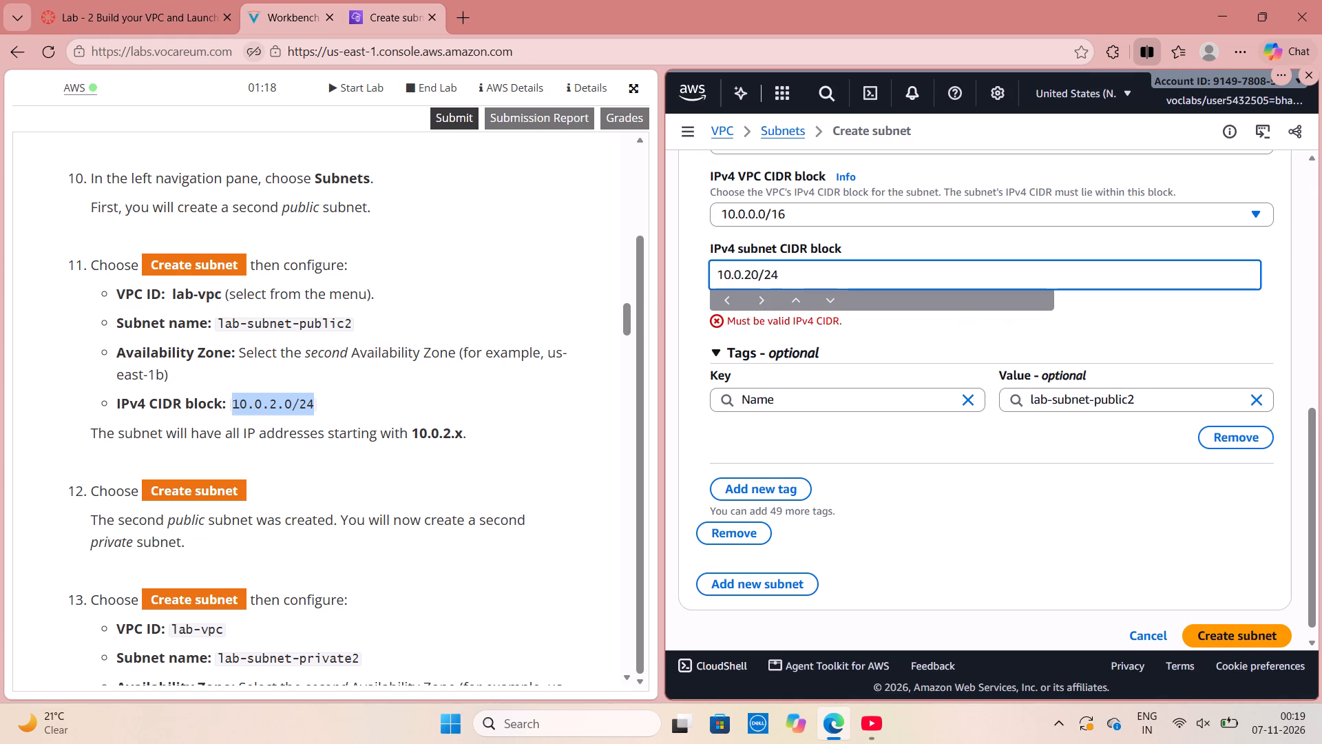
pyautogui.press('0')
pyautogui.press('BackSpace')
pyautogui.press('BackSpace')
pyautogui.press('0')
pyautogui.press('.')
pyautogui.press('Right')
pyautogui.press('Right')
pyautogui.press('Right')
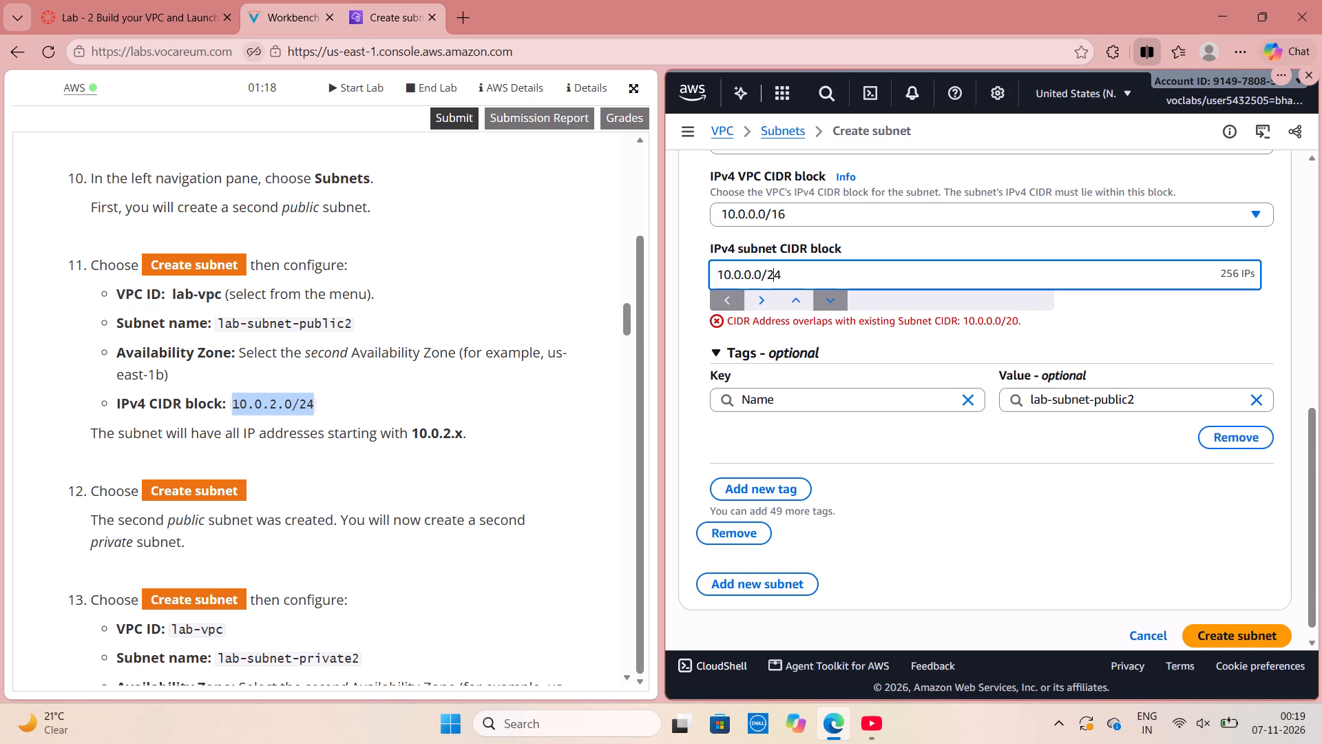
pyautogui.press('Right')
pyautogui.press('BackSpace')
pyautogui.press('0')
pyautogui.press('Return')
pyautogui.click(1198, 643)
pyautogui.click(1198, 643)
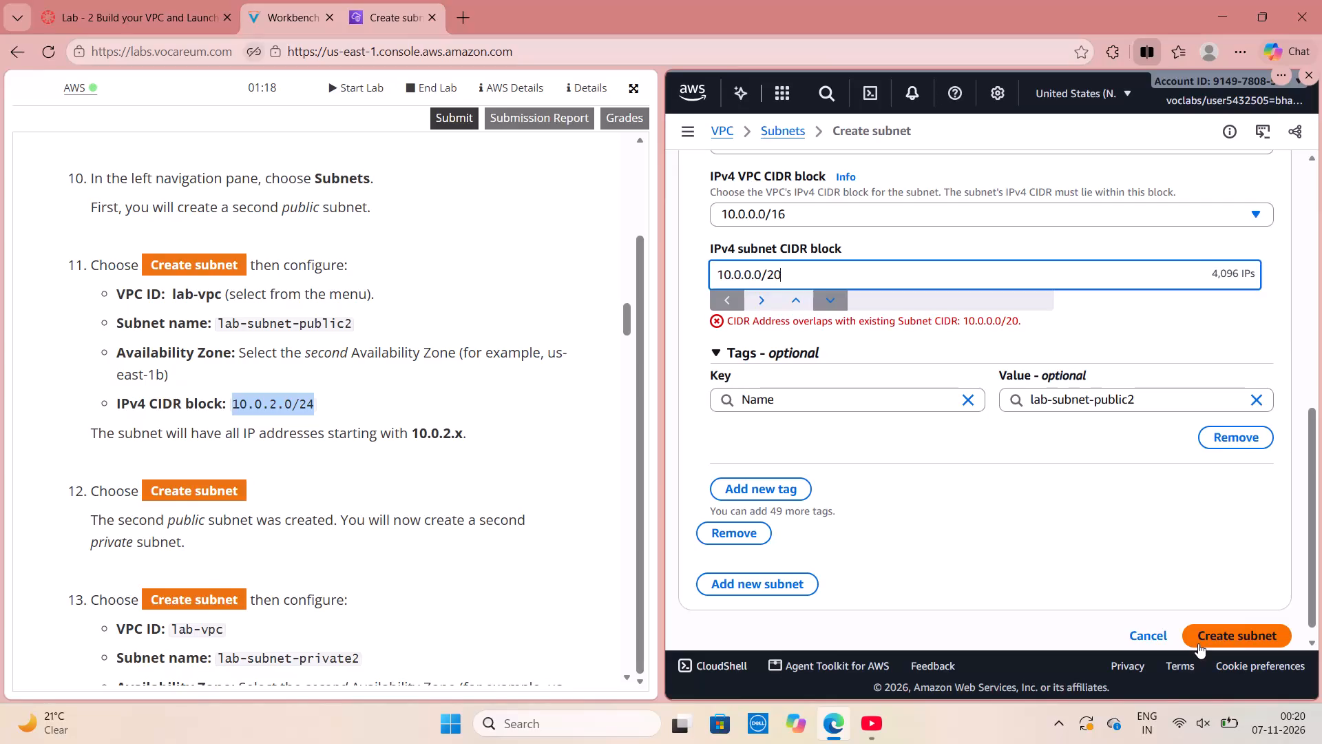
pyautogui.tripleClick(1198, 643)
pyautogui.click(1198, 643)
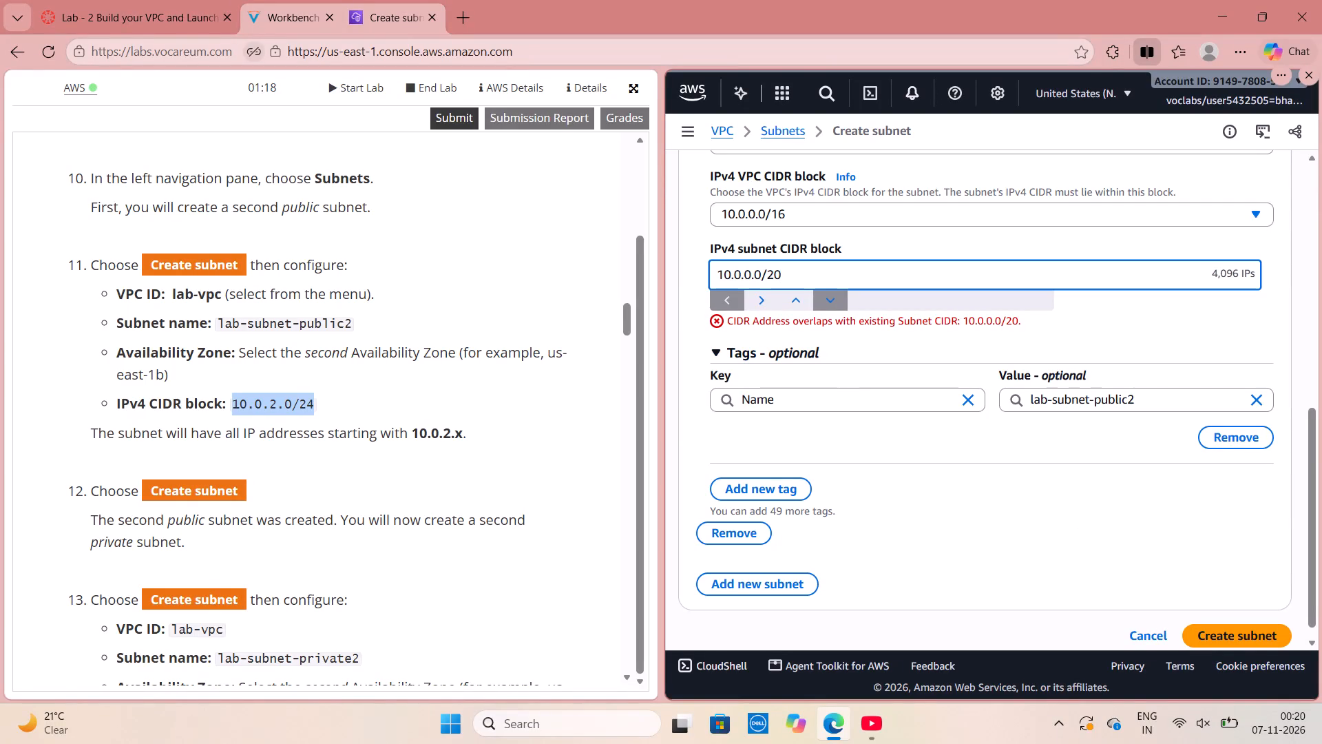
pyautogui.click(715, 322)
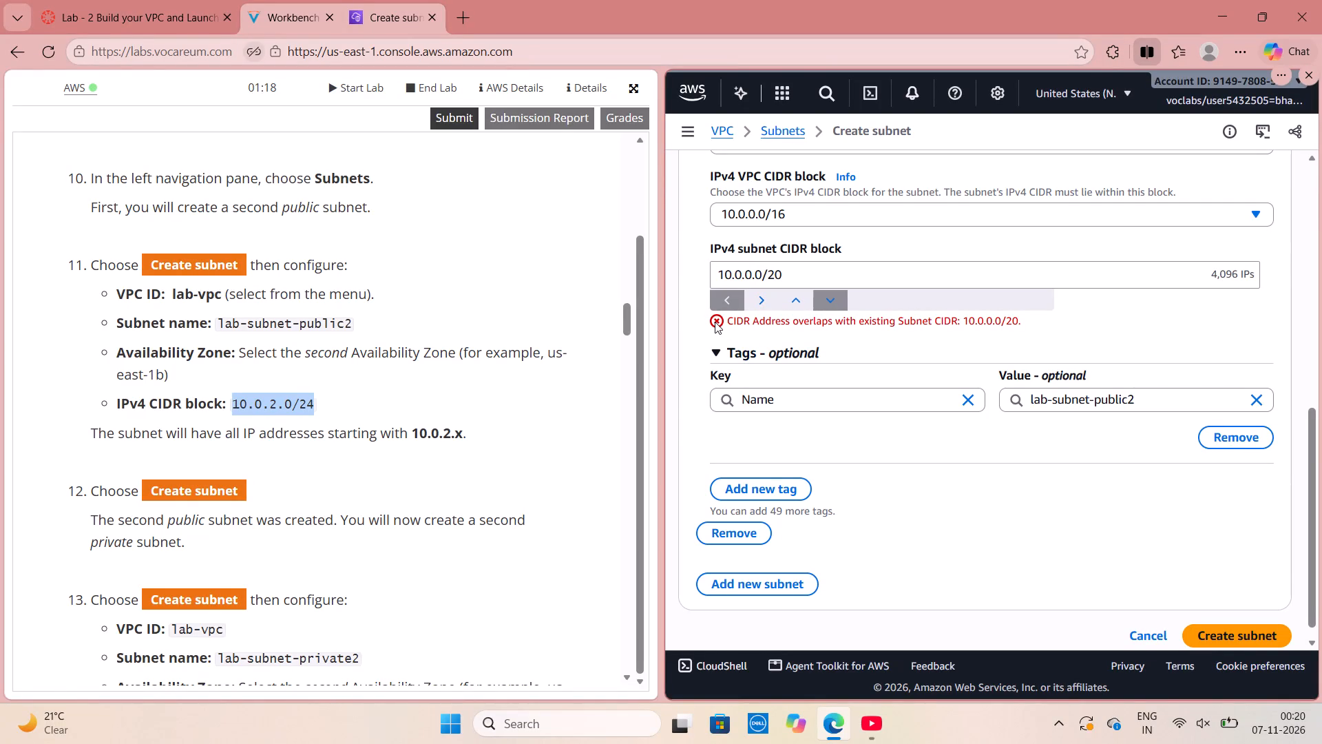
pyautogui.click(715, 322)
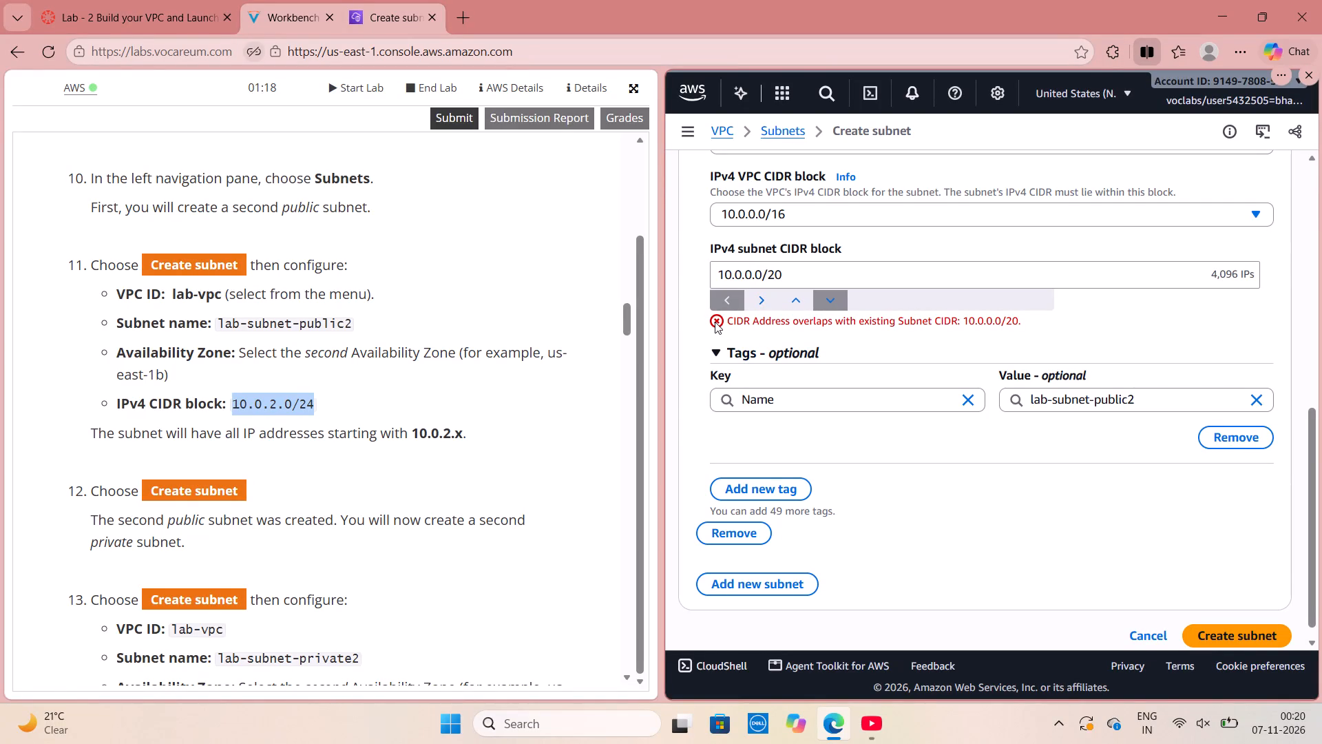
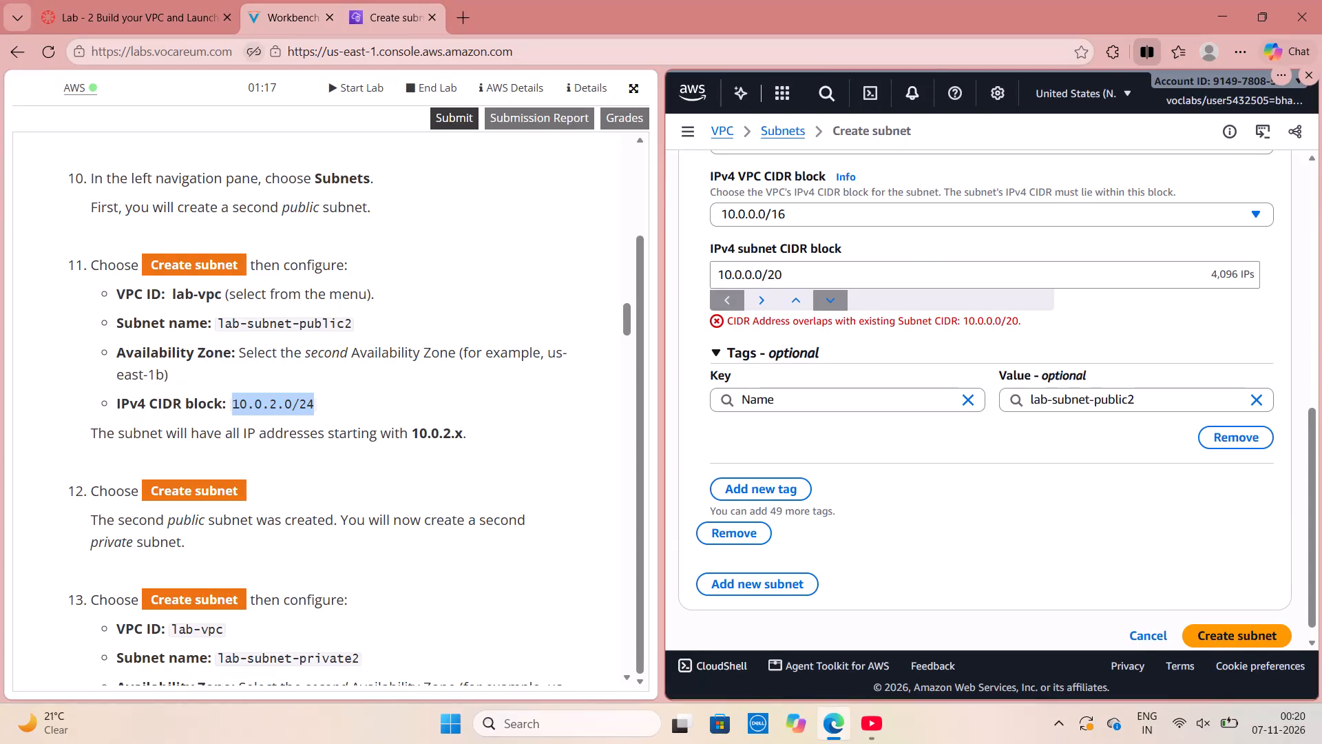
# Replace the IPv4 subnet CIDR block of lab-subnet-public2 with 10.0.2.0/24.
pyautogui.click(913, 258)
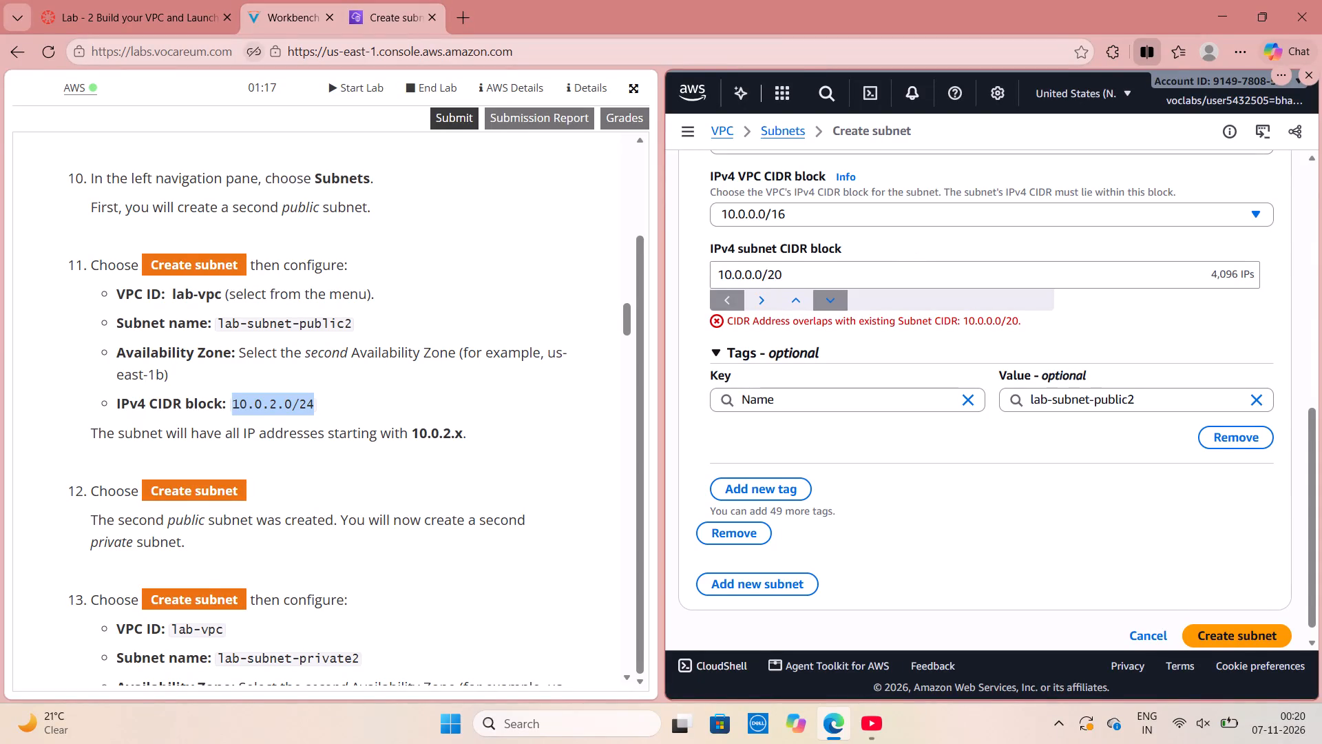
pyautogui.click(906, 271)
pyautogui.press('BackSpace')
pyautogui.press('BackSpace')
pyautogui.press('BackSpace')
pyautogui.press('BackSpace')
pyautogui.press('BackSpace')
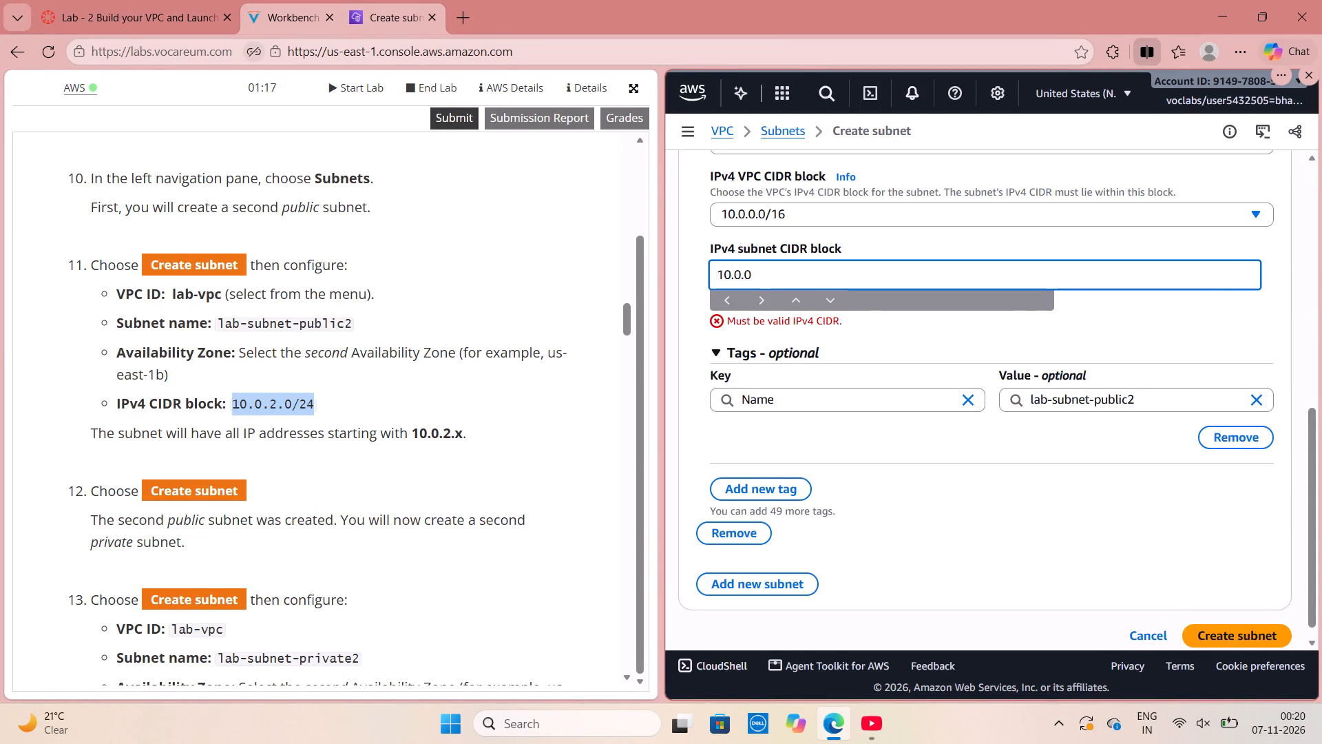
pyautogui.press('BackSpace')
pyautogui.press('BackSpace')
pyautogui.press('BackSpace')
pyautogui.press('BackSpace')
pyautogui.press('BackSpace')
pyautogui.press('BackSpace')
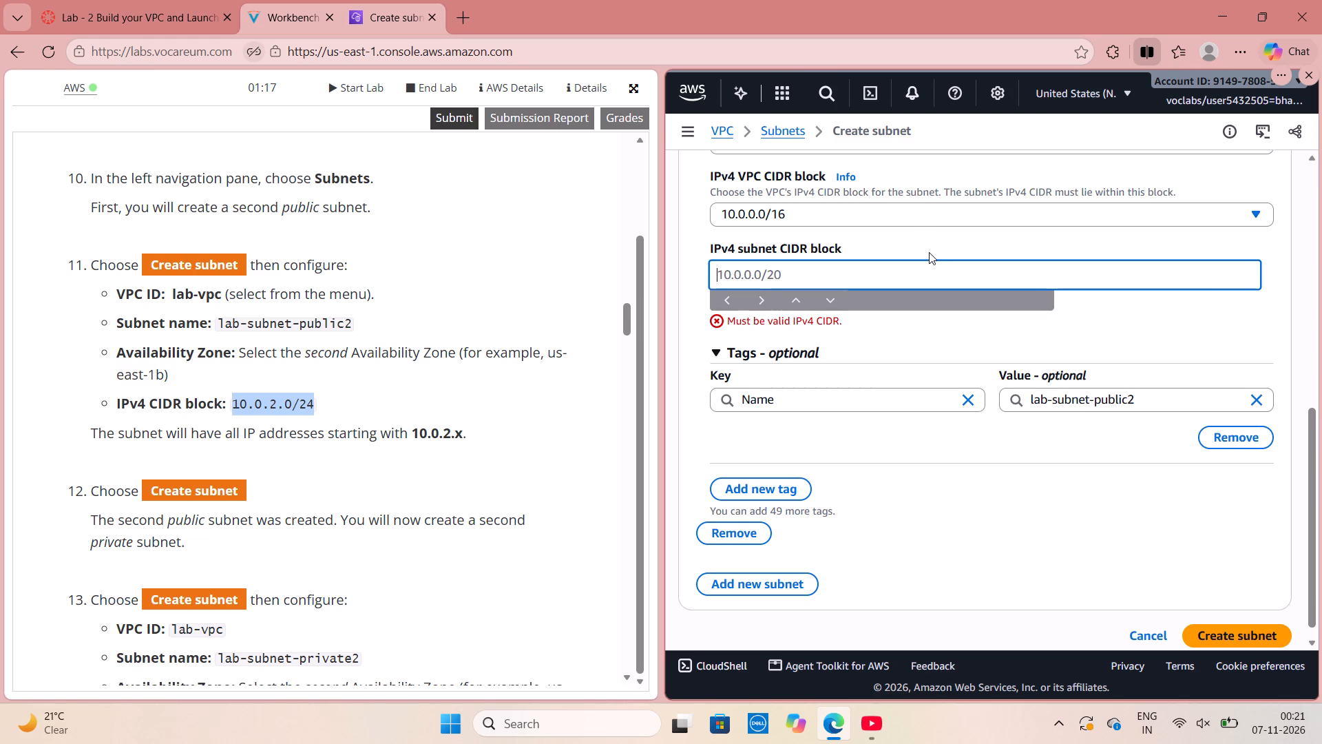
pyautogui.scroll(6, 929, 252)
pyautogui.scroll(-4, 929, 252)
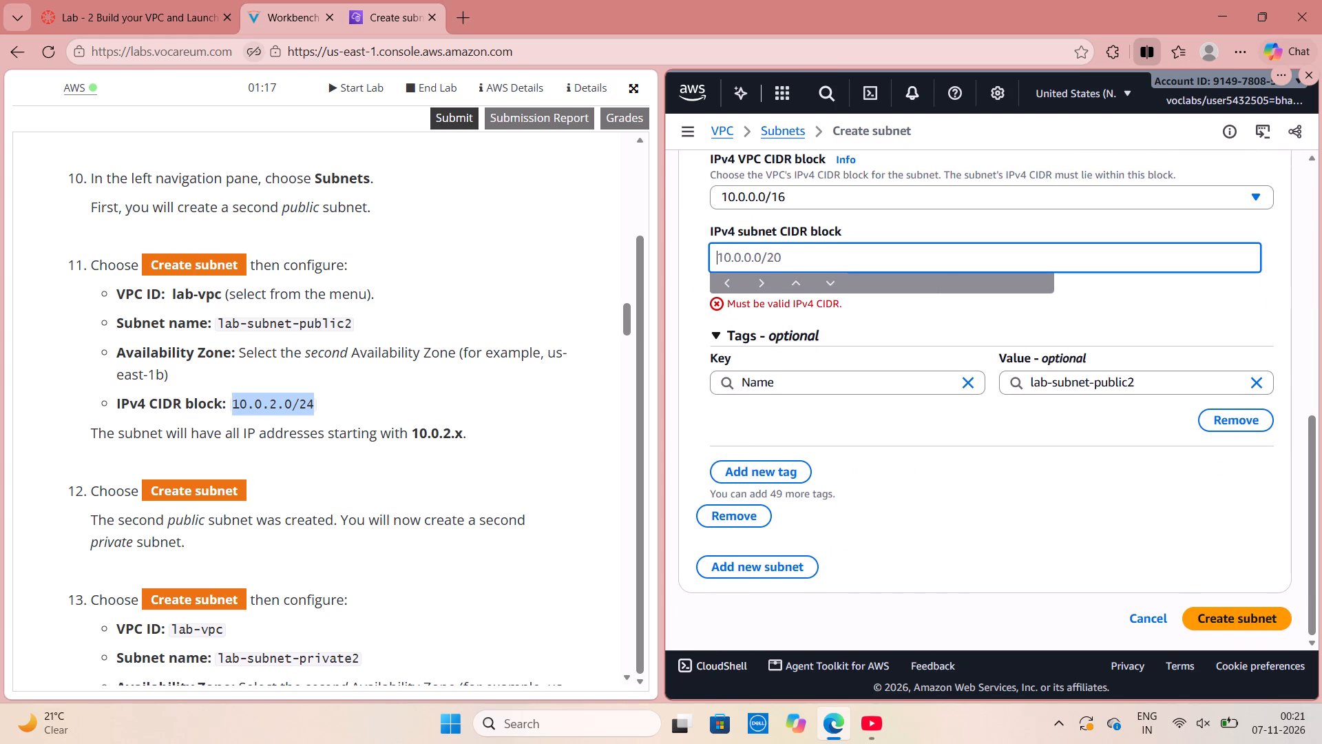
pyautogui.press('1')
pyautogui.press('0')
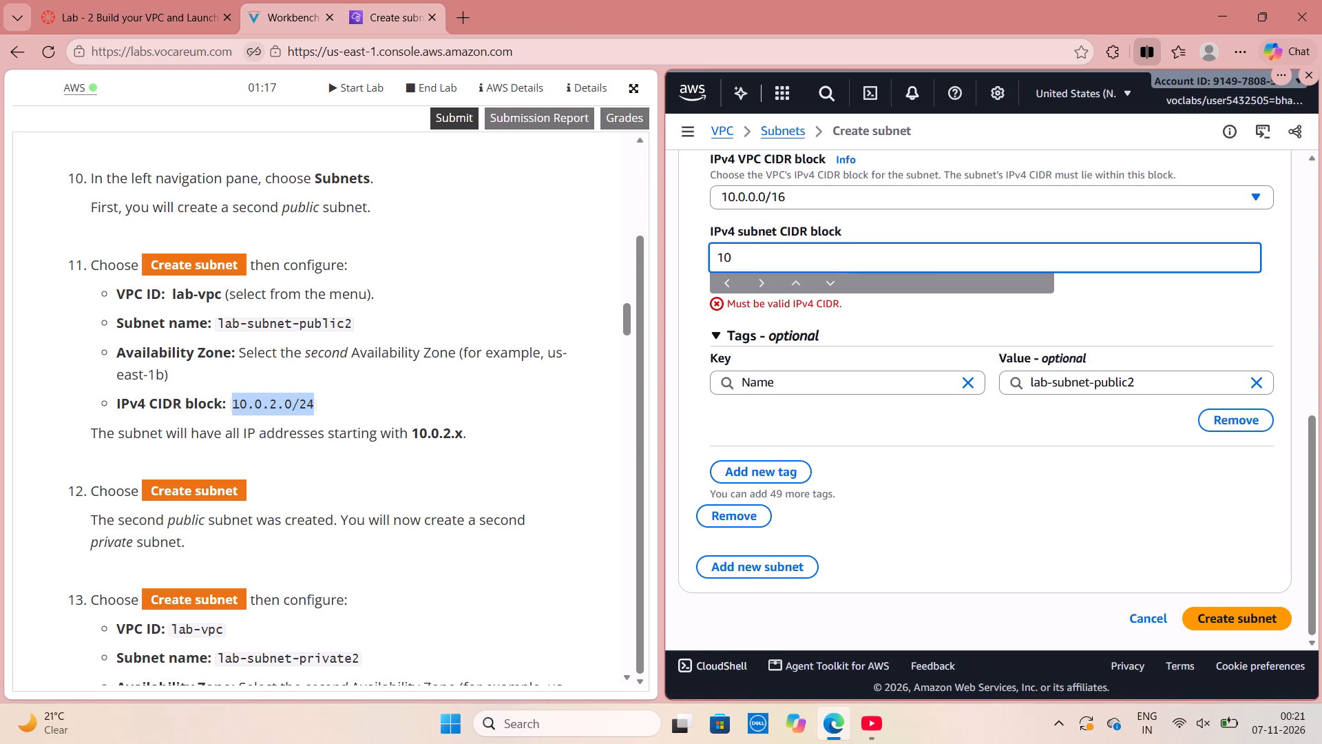
pyautogui.write('.0.')
pyautogui.write('2.')
pyautogui.write('0/24')
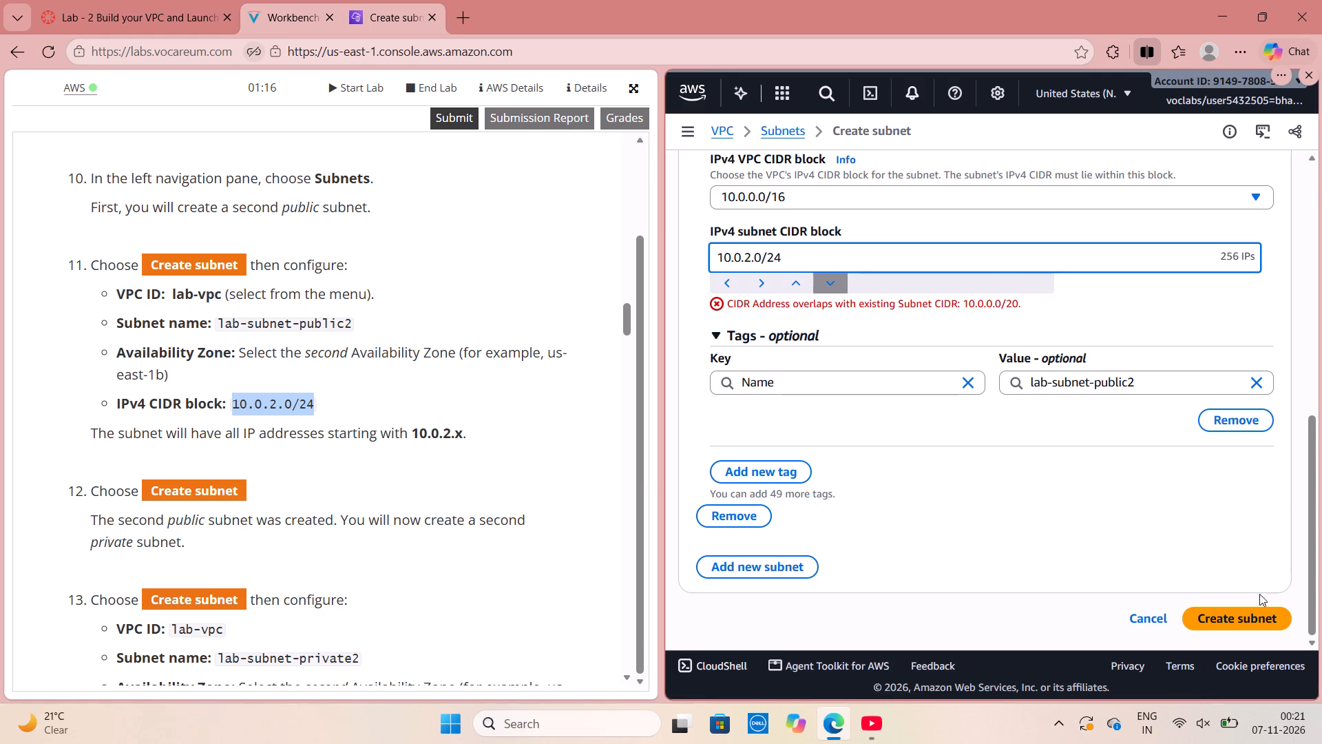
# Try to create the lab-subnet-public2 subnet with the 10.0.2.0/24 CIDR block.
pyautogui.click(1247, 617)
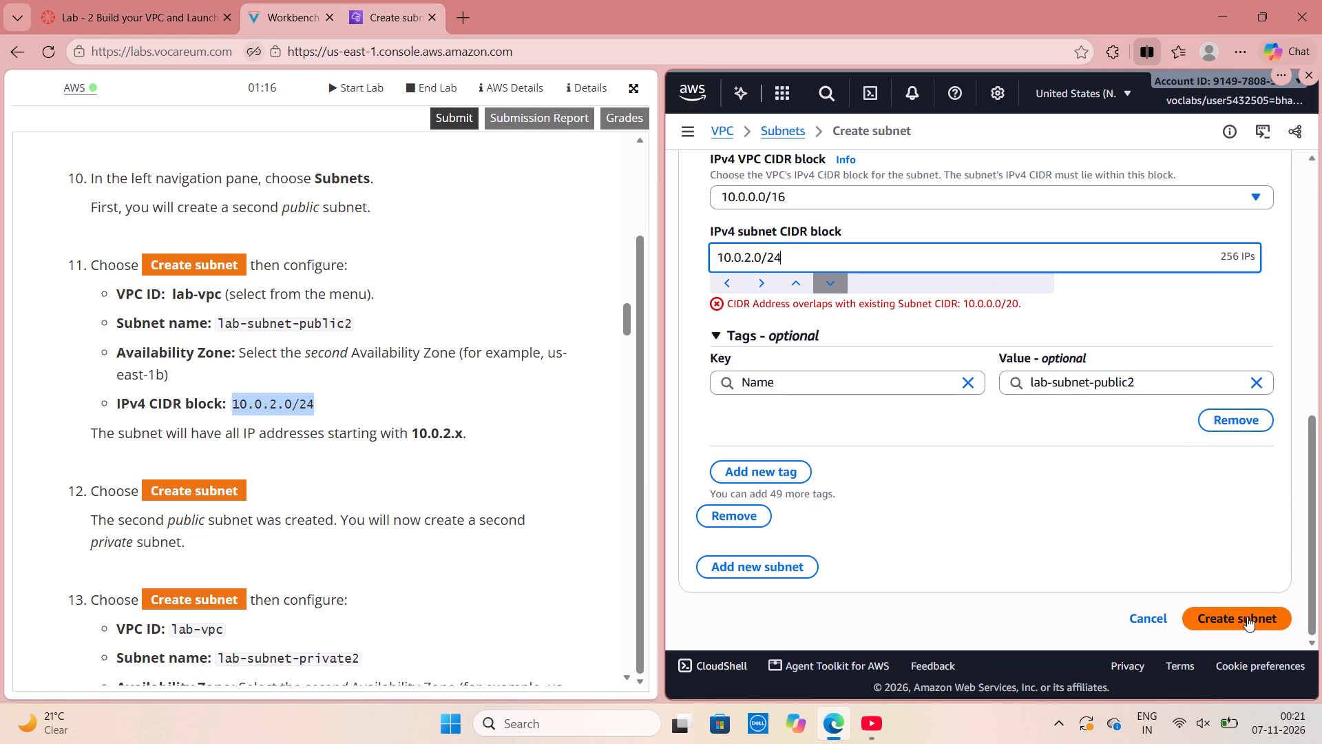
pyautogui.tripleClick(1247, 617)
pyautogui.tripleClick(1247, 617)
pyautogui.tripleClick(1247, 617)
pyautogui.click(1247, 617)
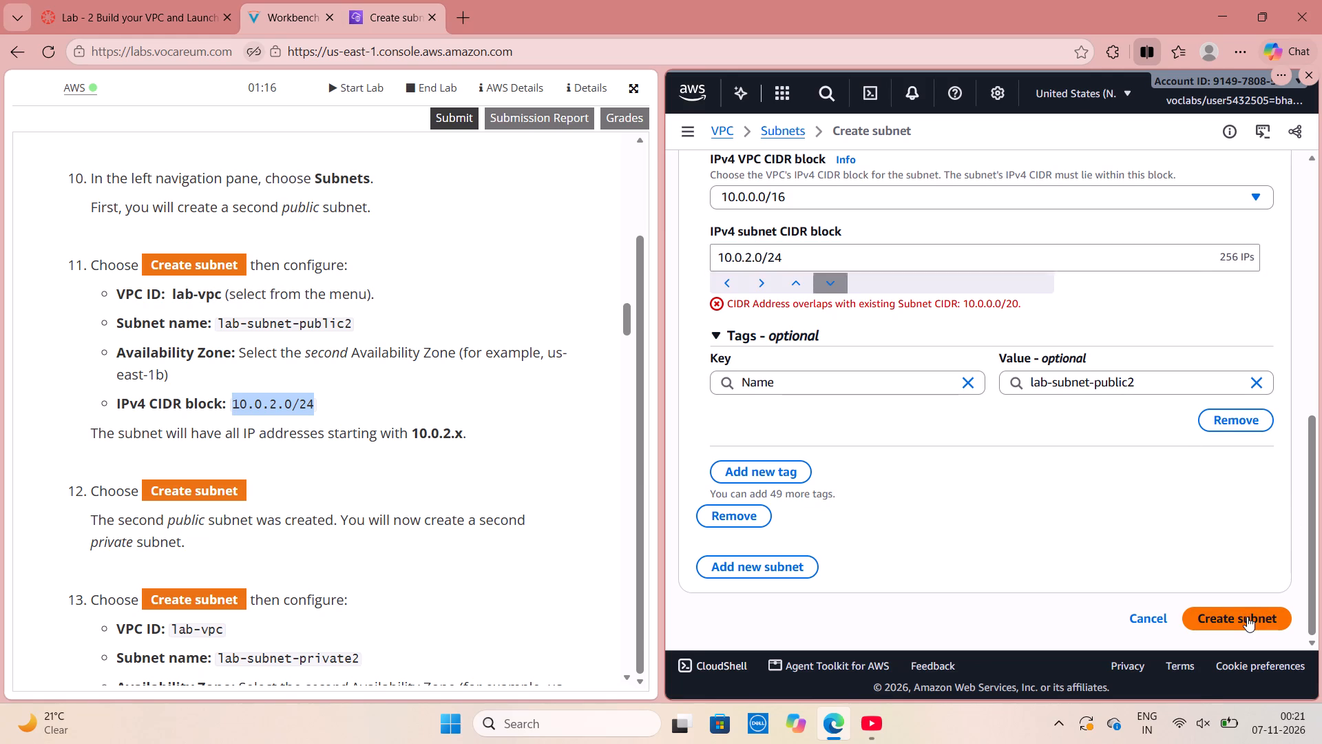
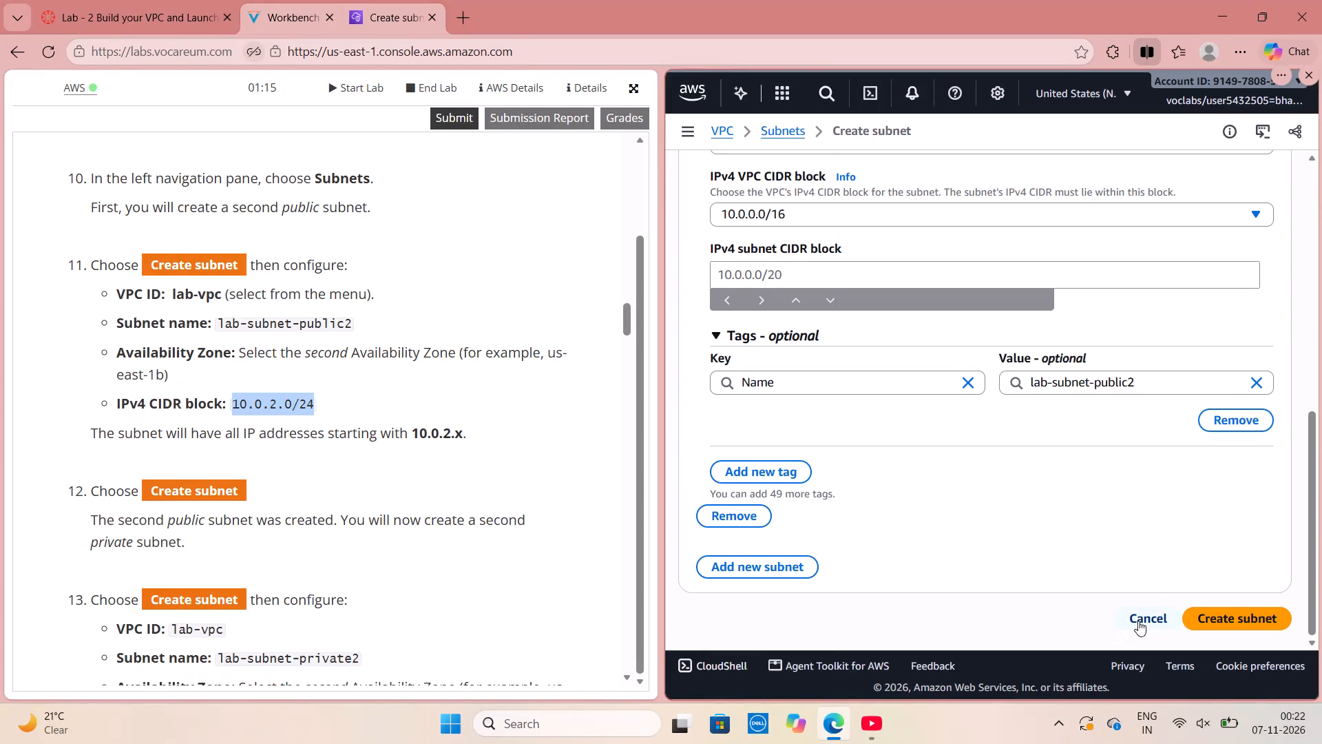
# Leave the unfinished subnet creation form and open the Subnets list from the VPC dashboard.
pyautogui.scroll(4, 1034, 510)
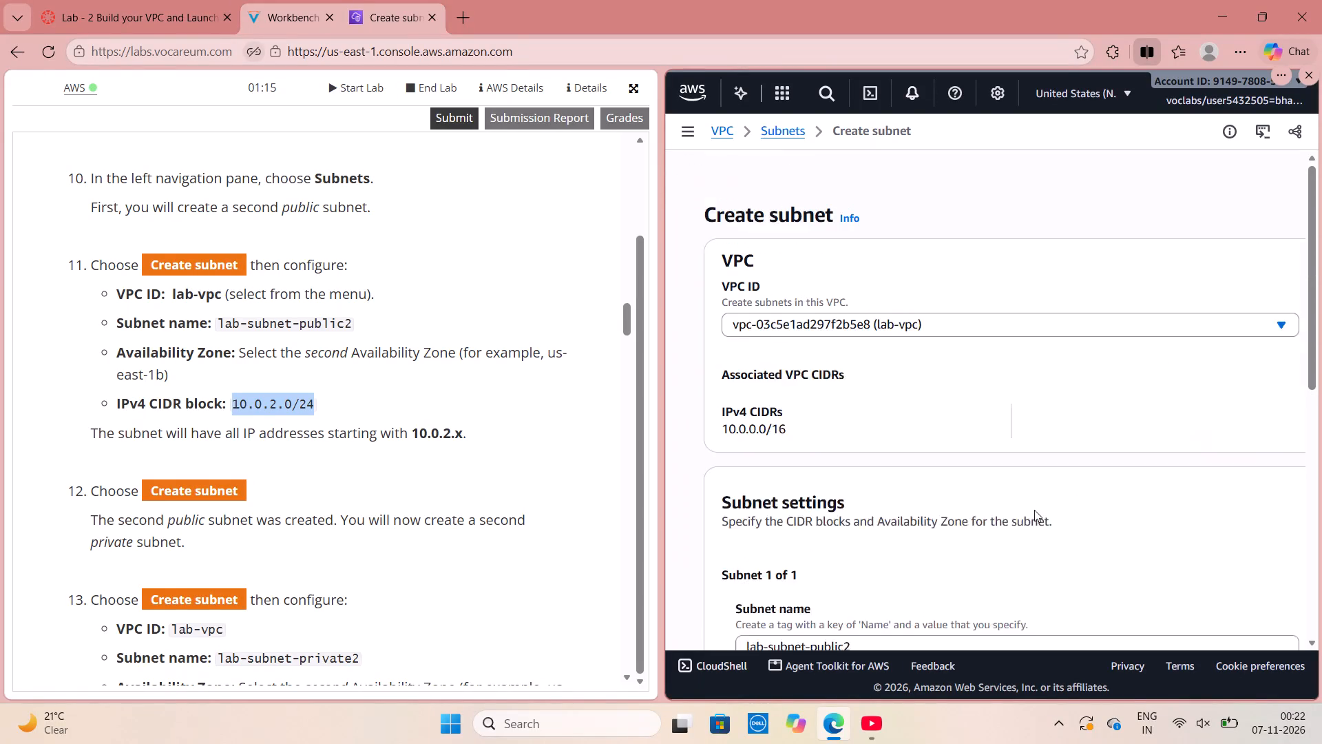
pyautogui.scroll(-3, 1034, 510)
pyautogui.click(1144, 608)
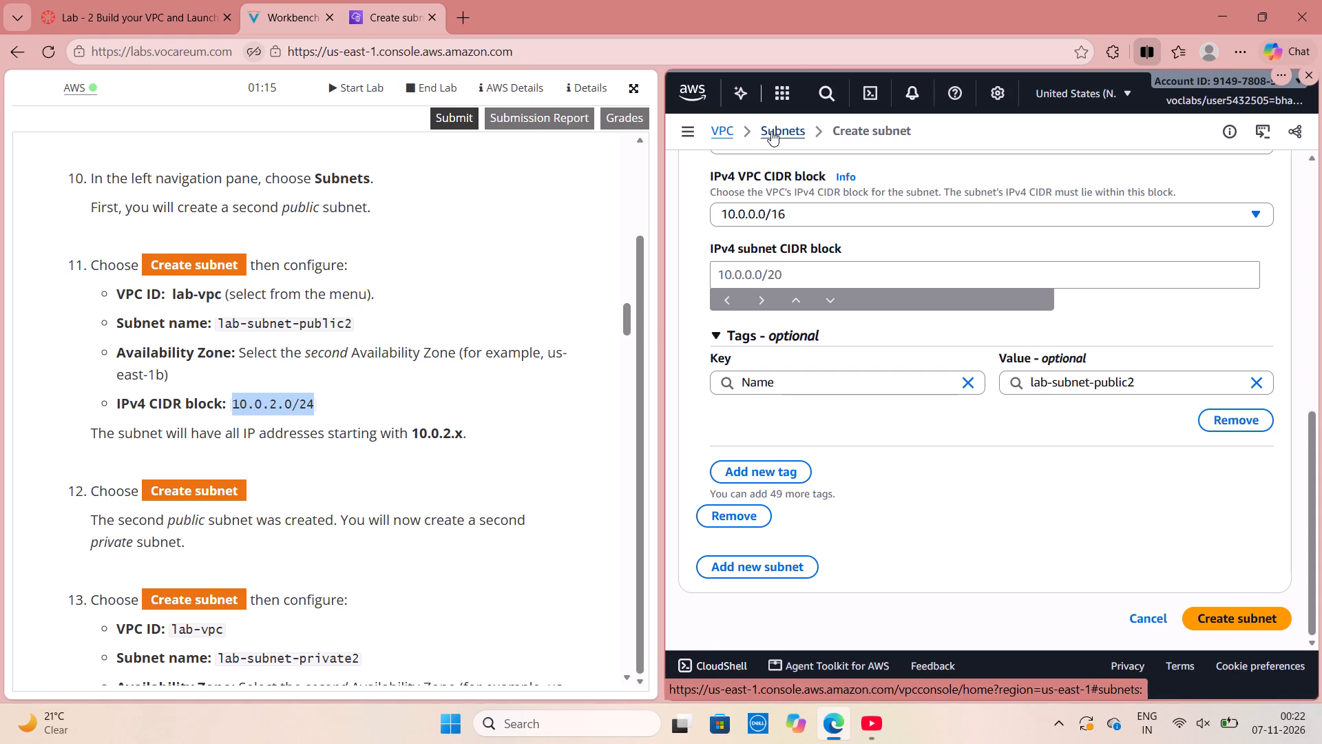
pyautogui.scroll(4, 1108, 472)
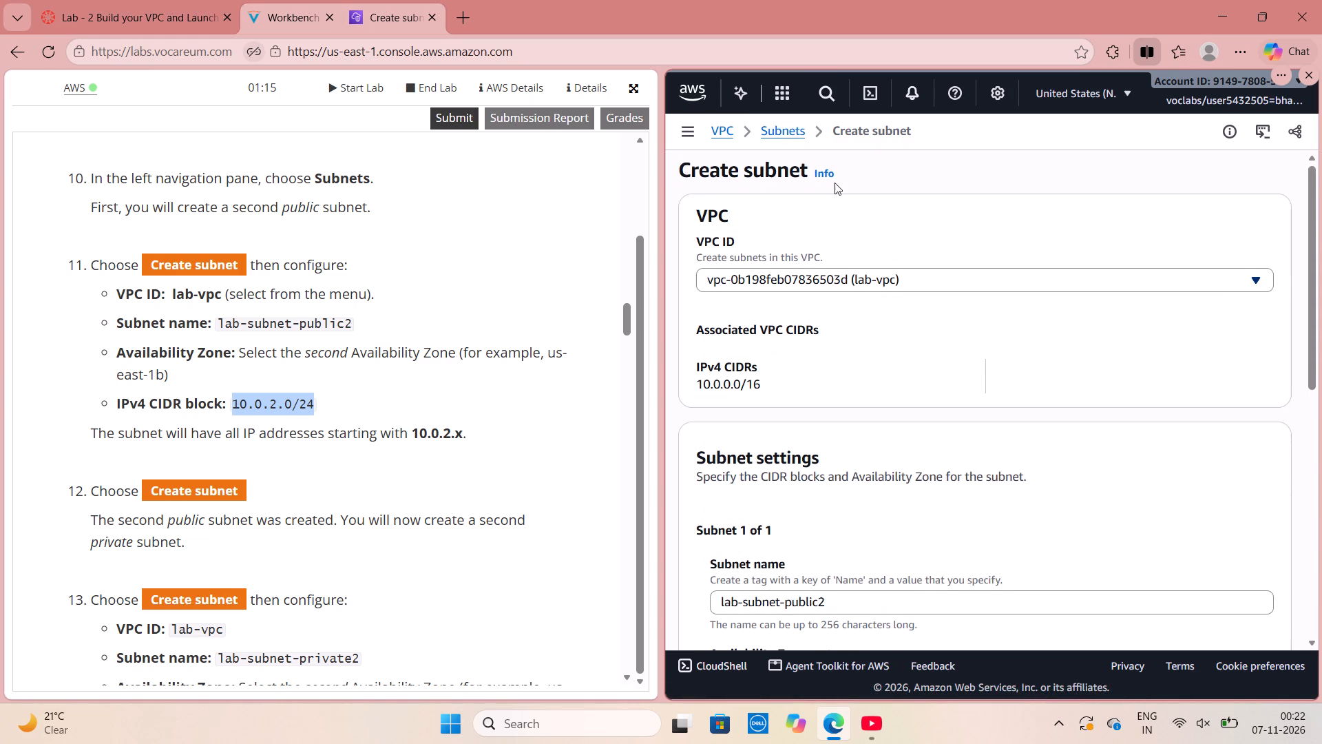
pyautogui.click(733, 134)
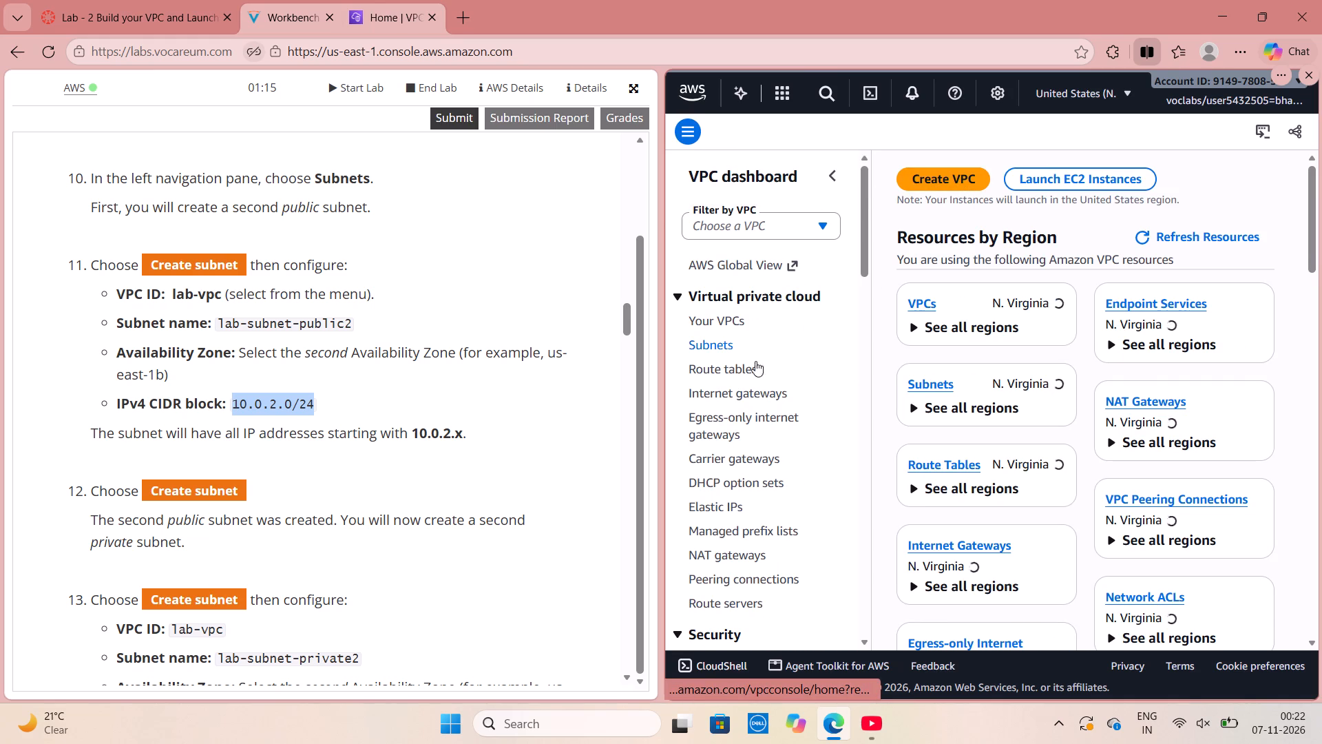
pyautogui.click(711, 344)
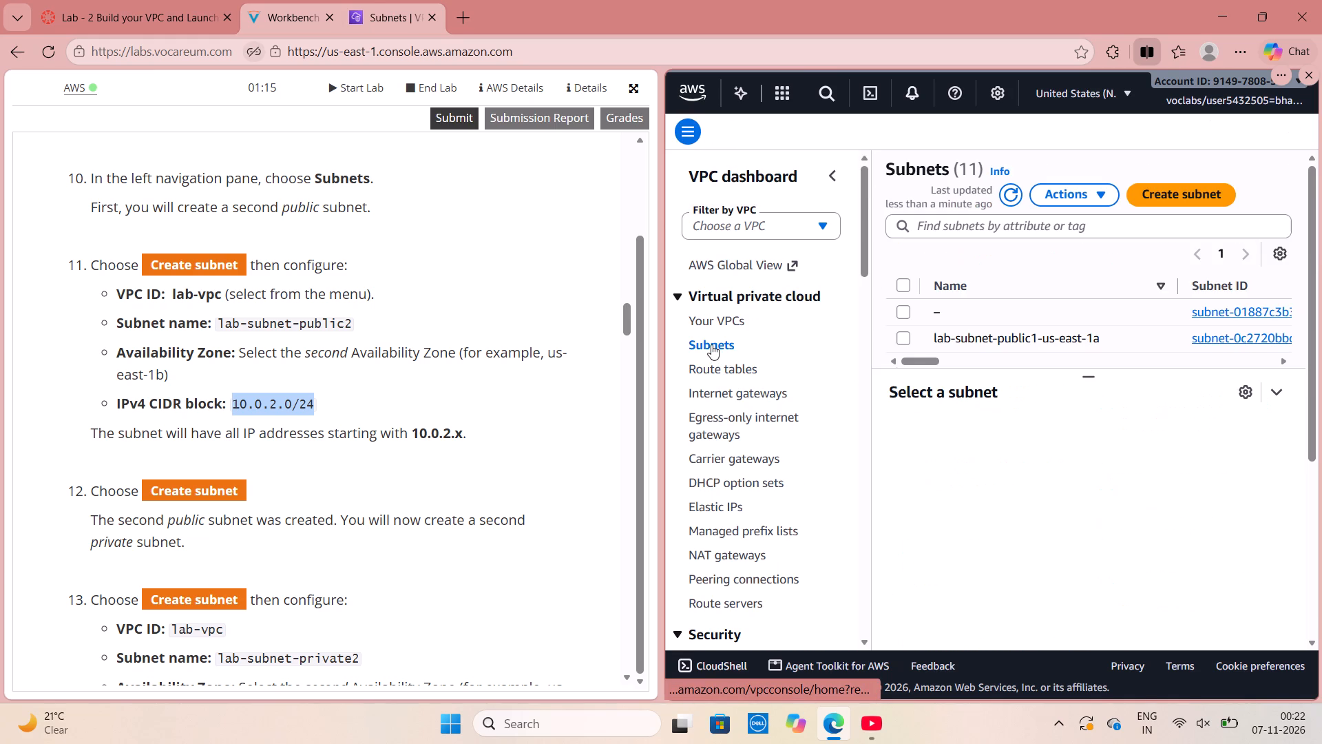
# Examine the VPC and IPv4 CIDR details of the existing subnets in the list.
pyautogui.hscroll(-4, 1089, 366)
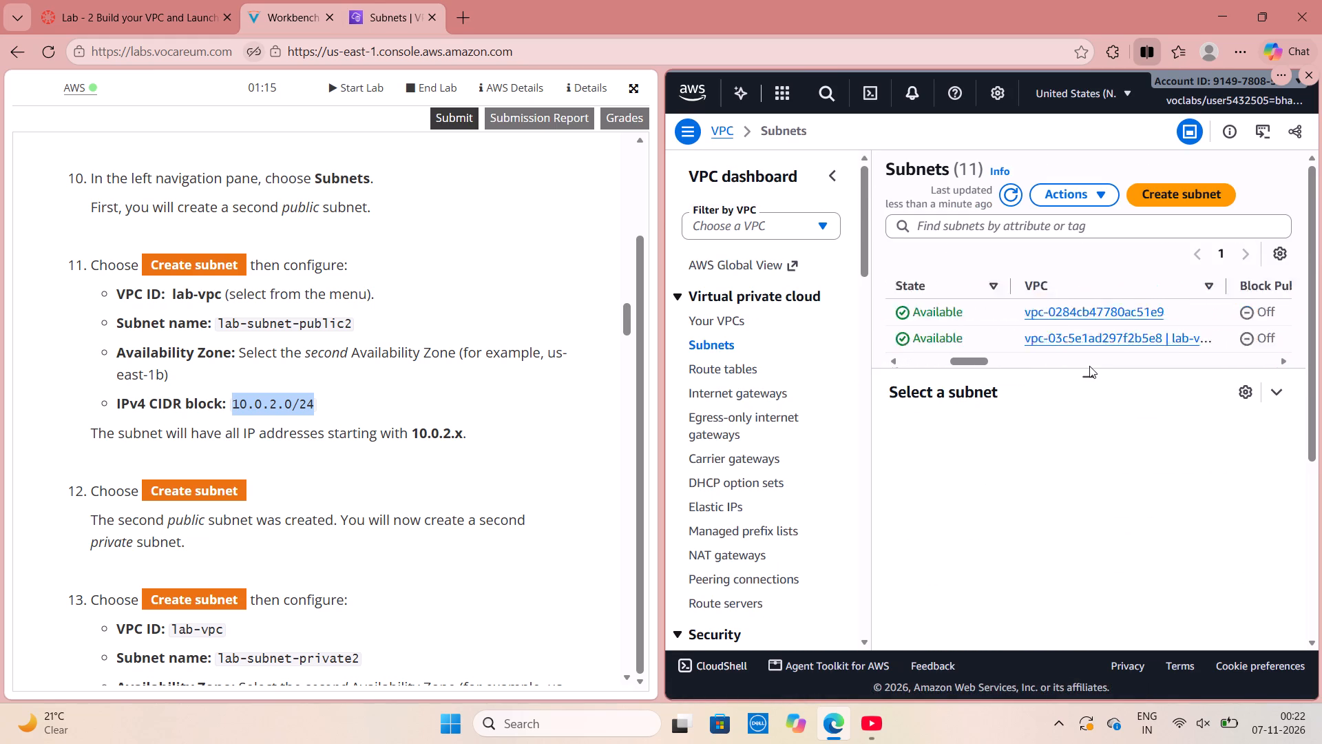
pyautogui.hscroll(-3, 1089, 366)
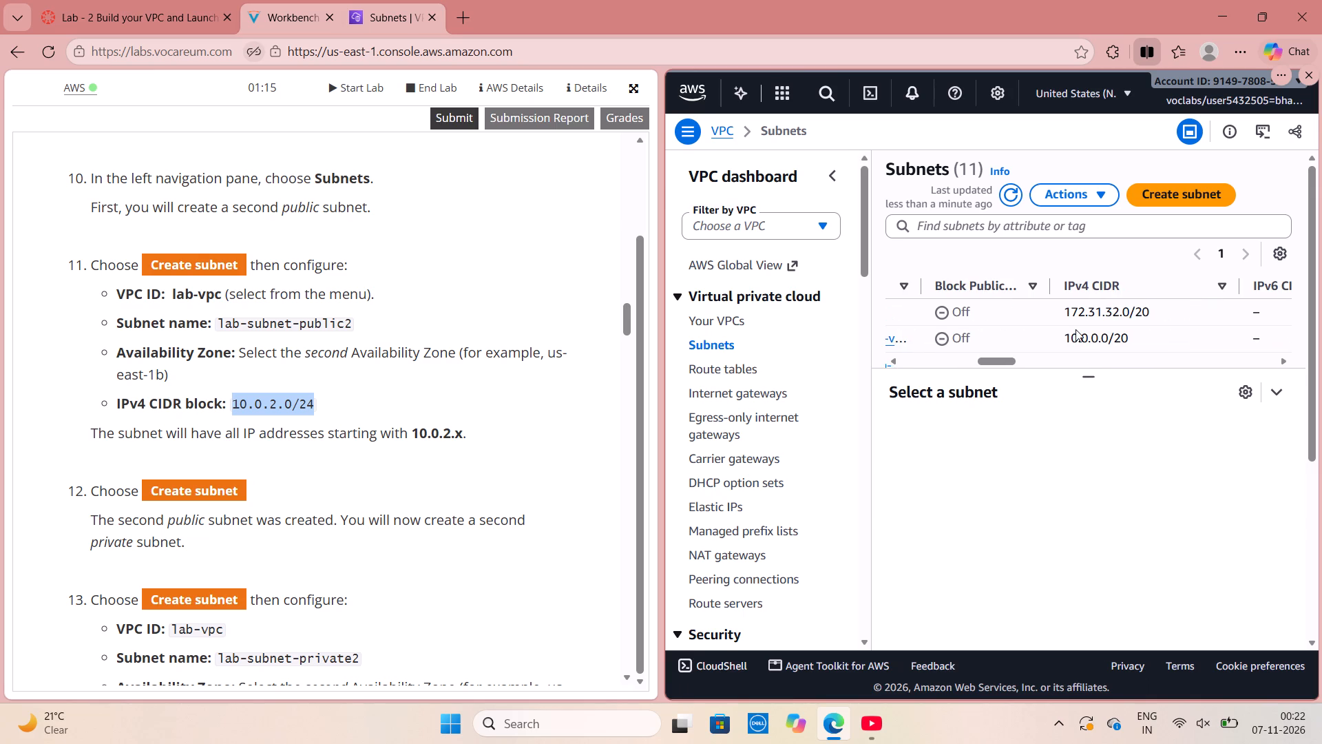
pyautogui.scroll(-3, 1076, 329)
pyautogui.hscroll(2, 1076, 329)
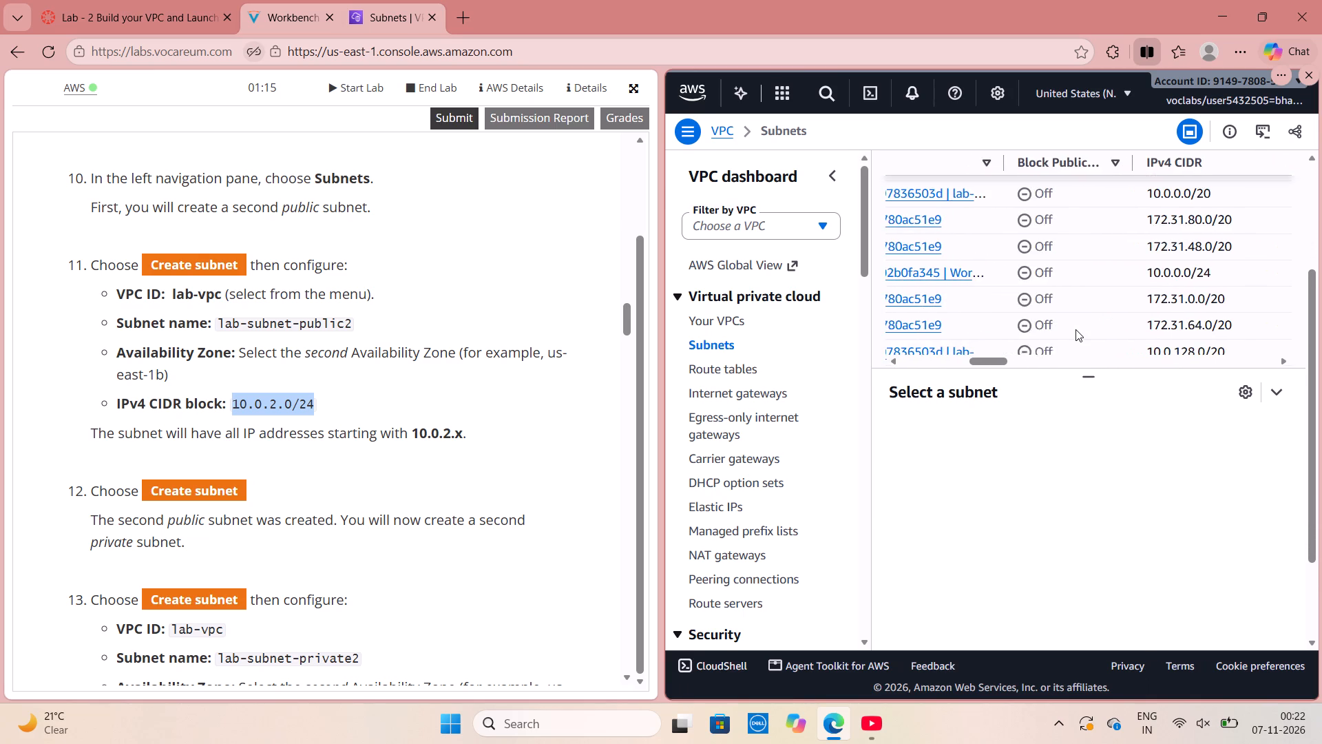
pyautogui.hscroll(6, 1076, 329)
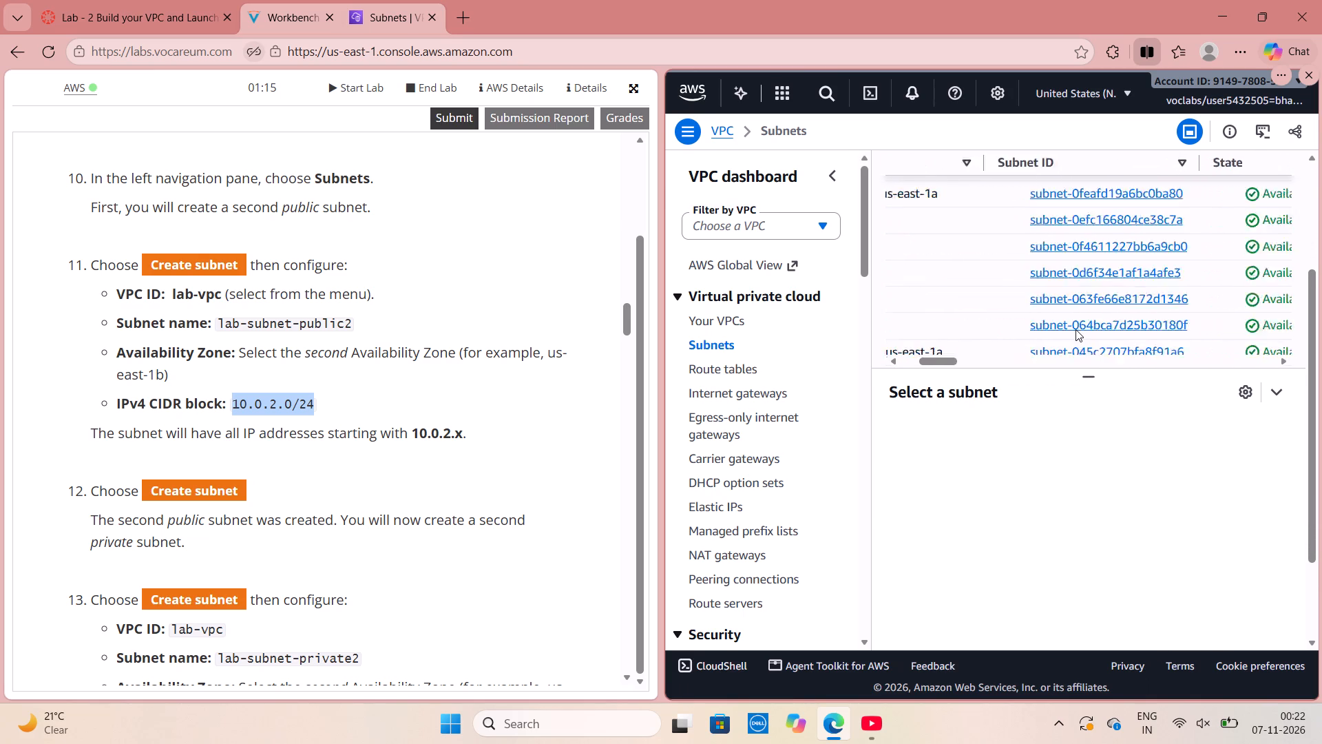
pyautogui.hscroll(1, 1076, 329)
pyautogui.hscroll(-8, 1076, 329)
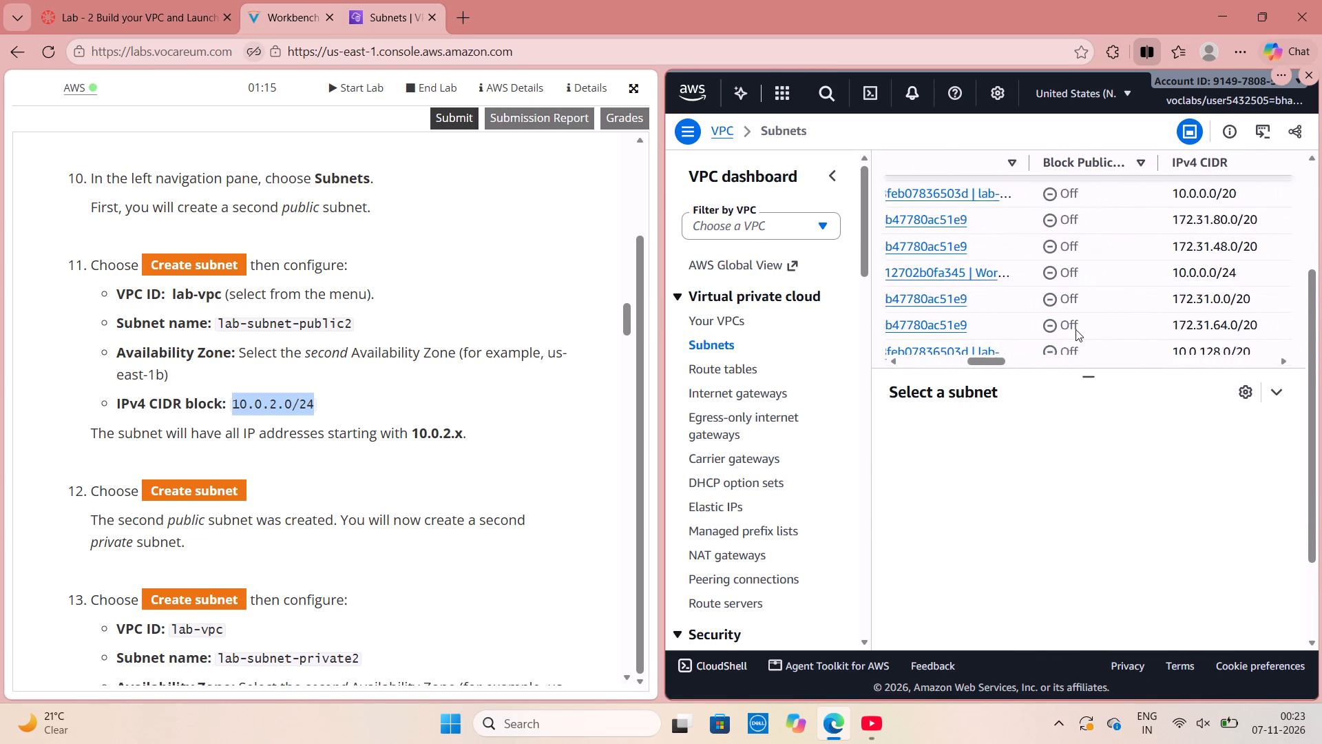
pyautogui.hscroll(-3, 1076, 329)
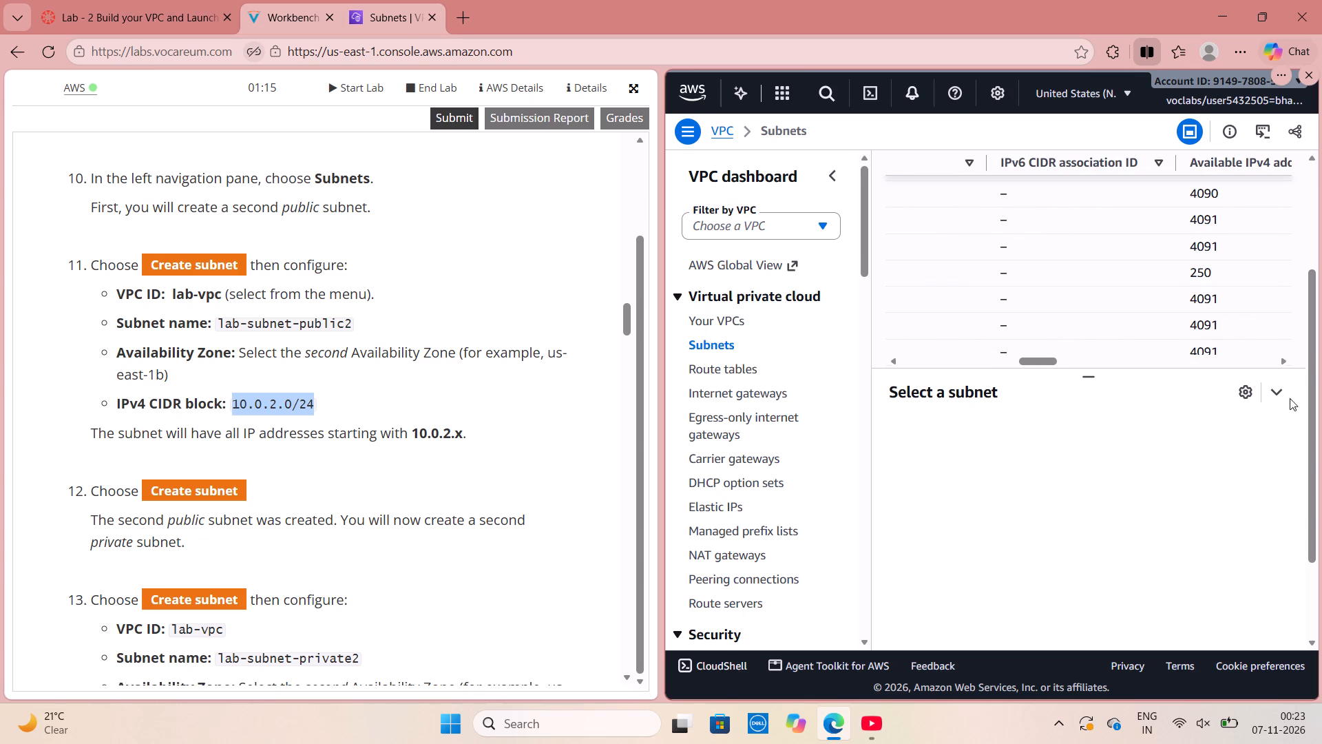
# Collapse the subnet details pane and compare the names, VPCs and IPv4 CIDRs of all subnets.
pyautogui.click(1278, 392)
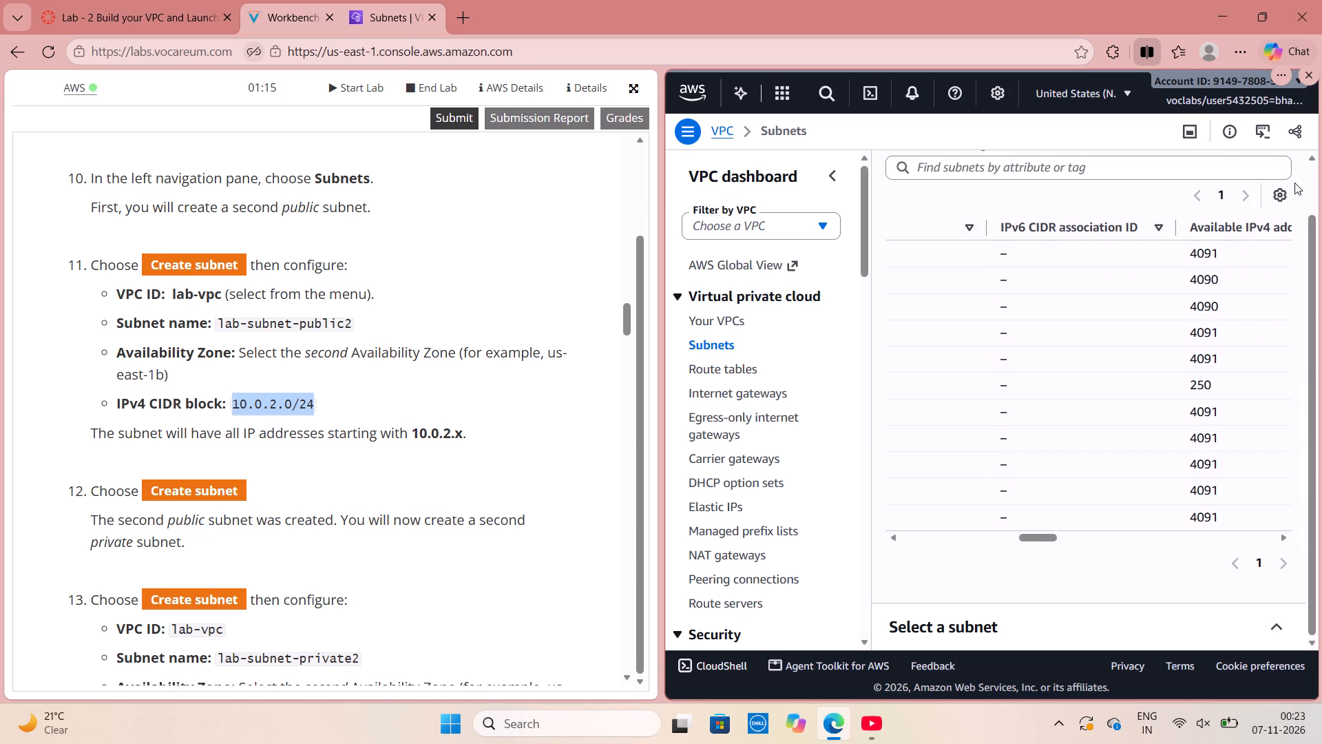
pyautogui.scroll(3, 1252, 187)
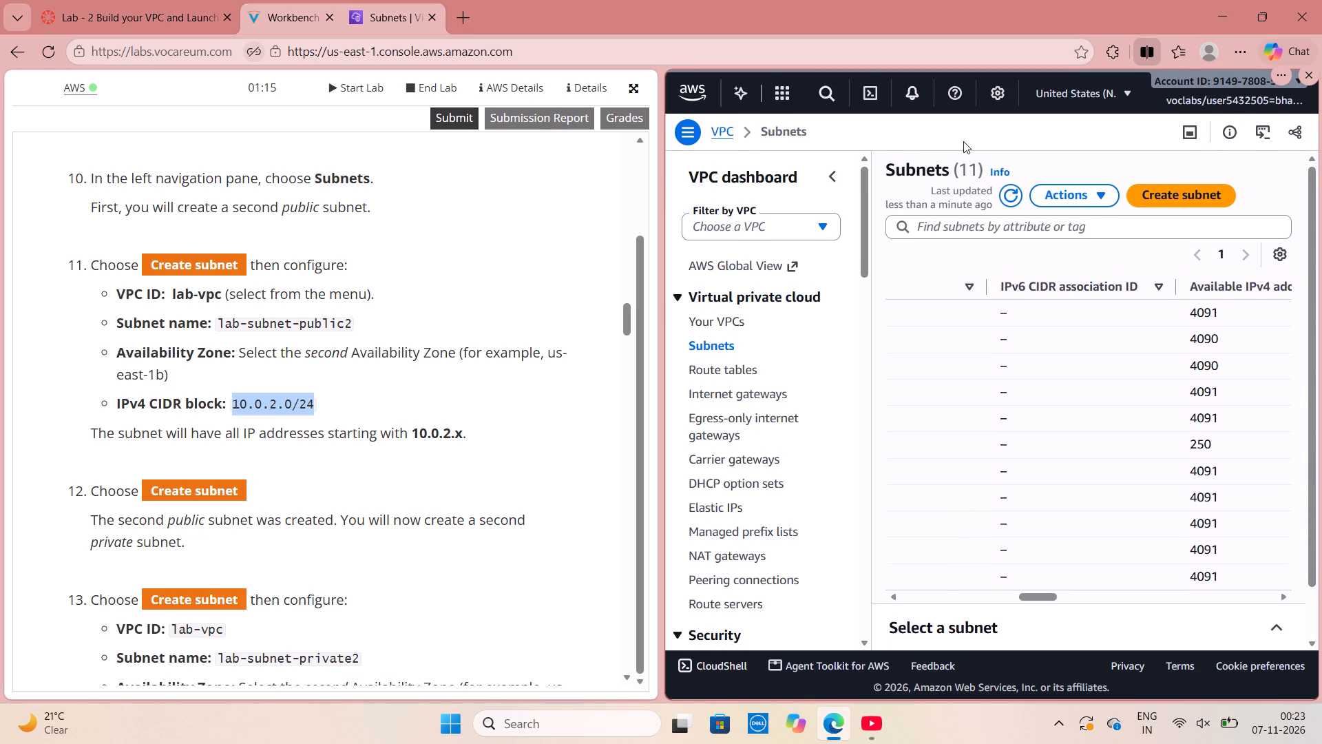
pyautogui.scroll(-4, 1072, 367)
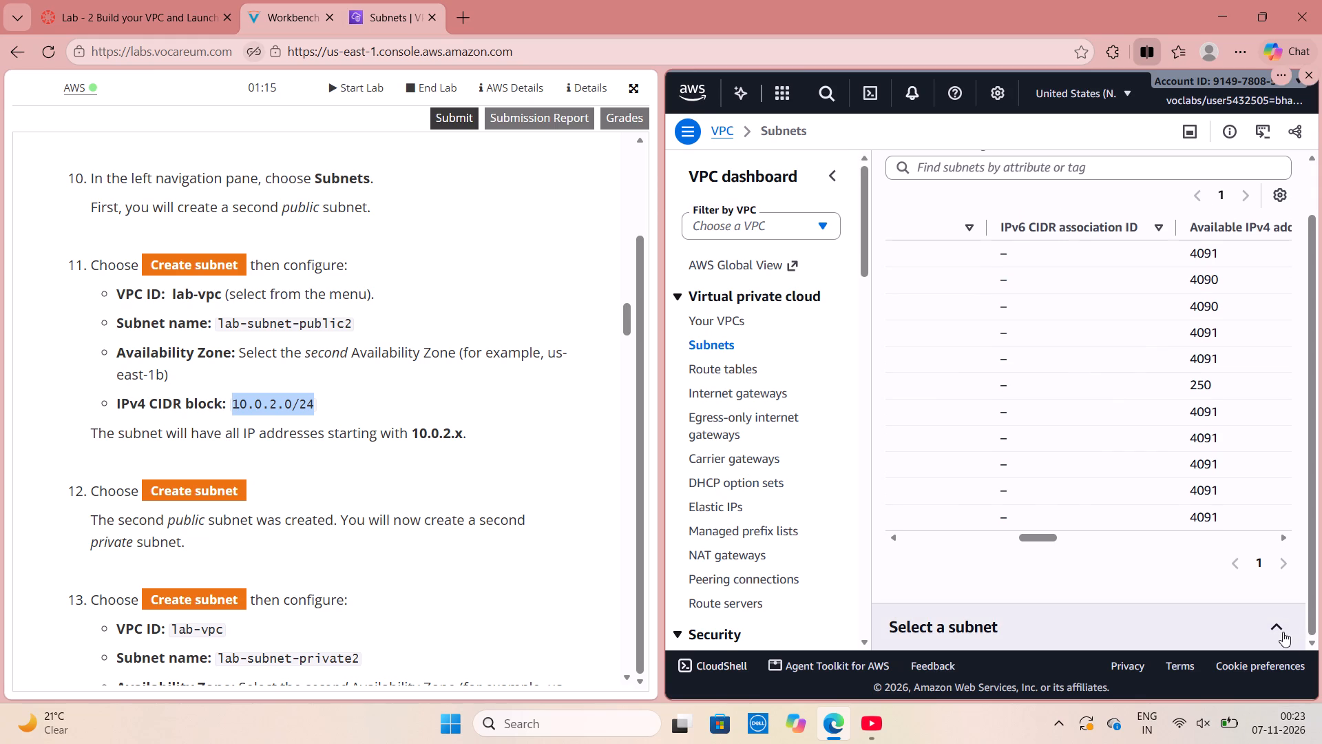
pyautogui.hscroll(6, 1076, 412)
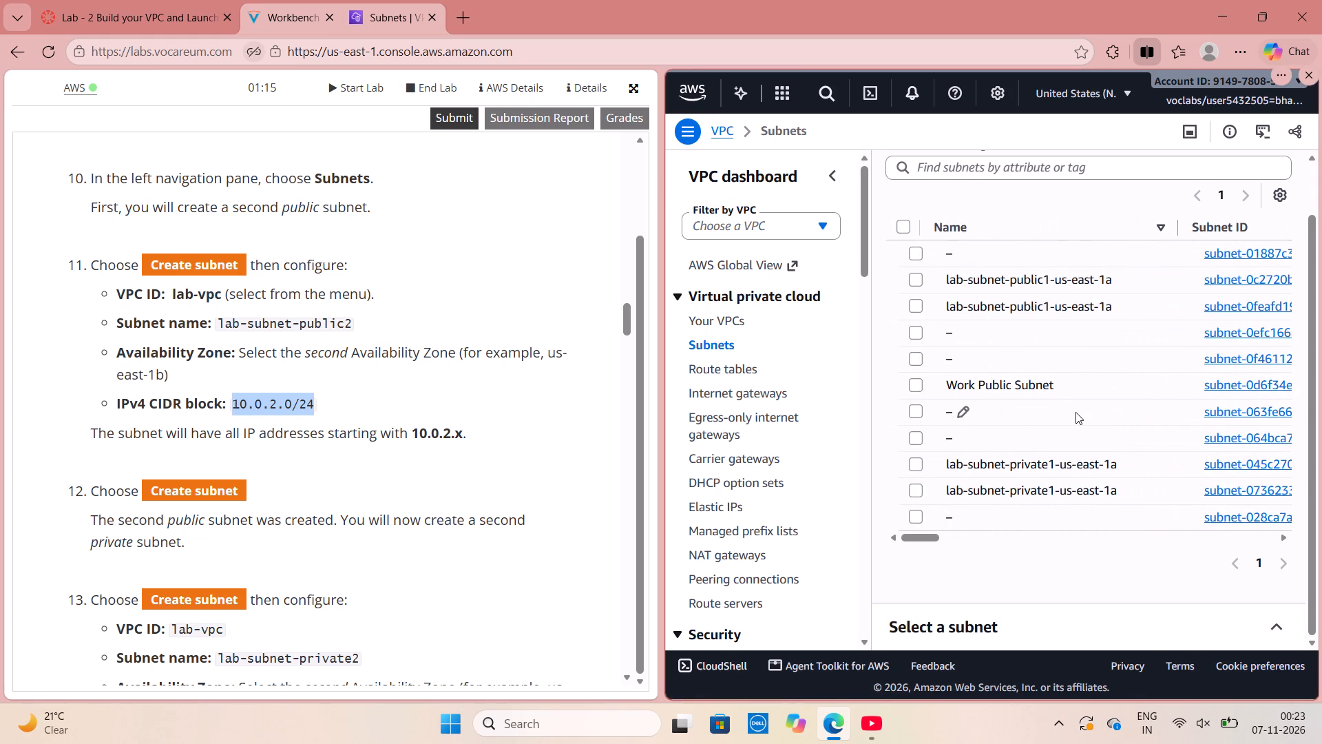
pyautogui.scroll(-2, 1076, 412)
pyautogui.hscroll(-4, 1076, 412)
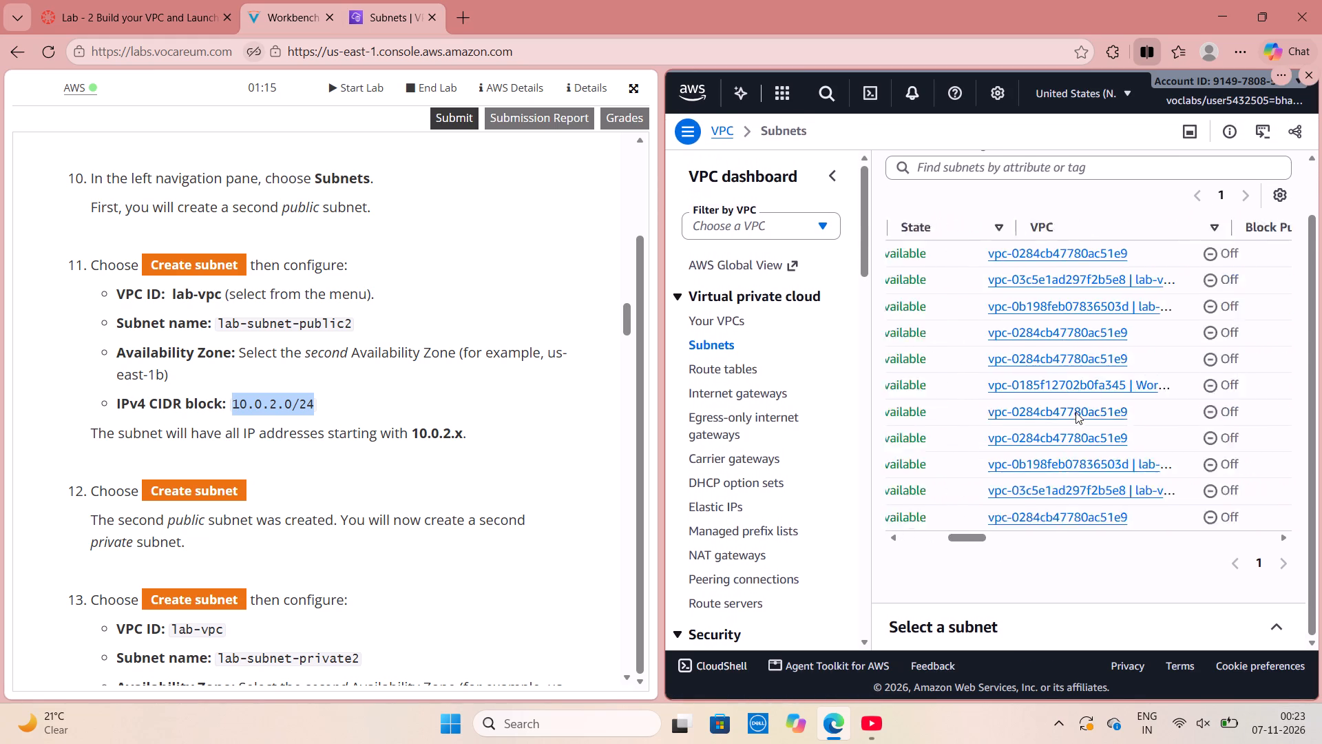
pyautogui.scroll(-2, 1076, 412)
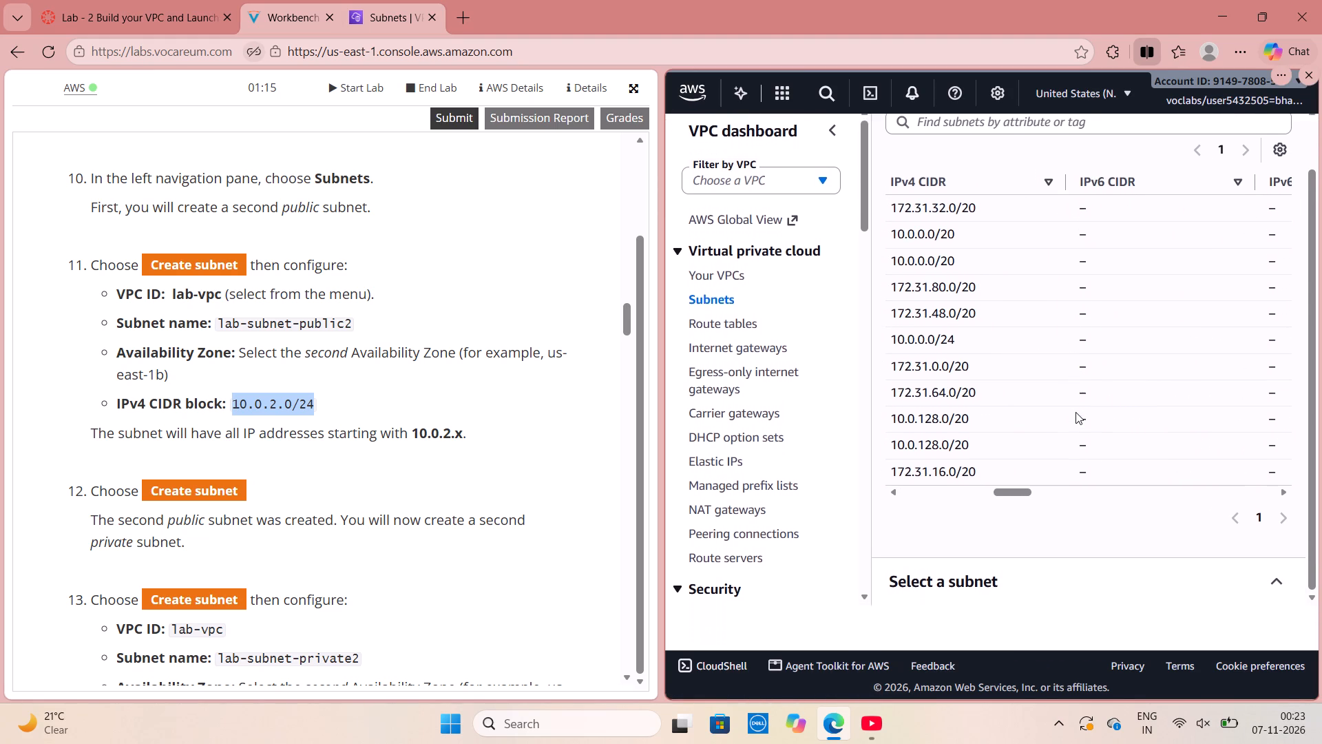
pyautogui.hscroll(5, 1056, 298)
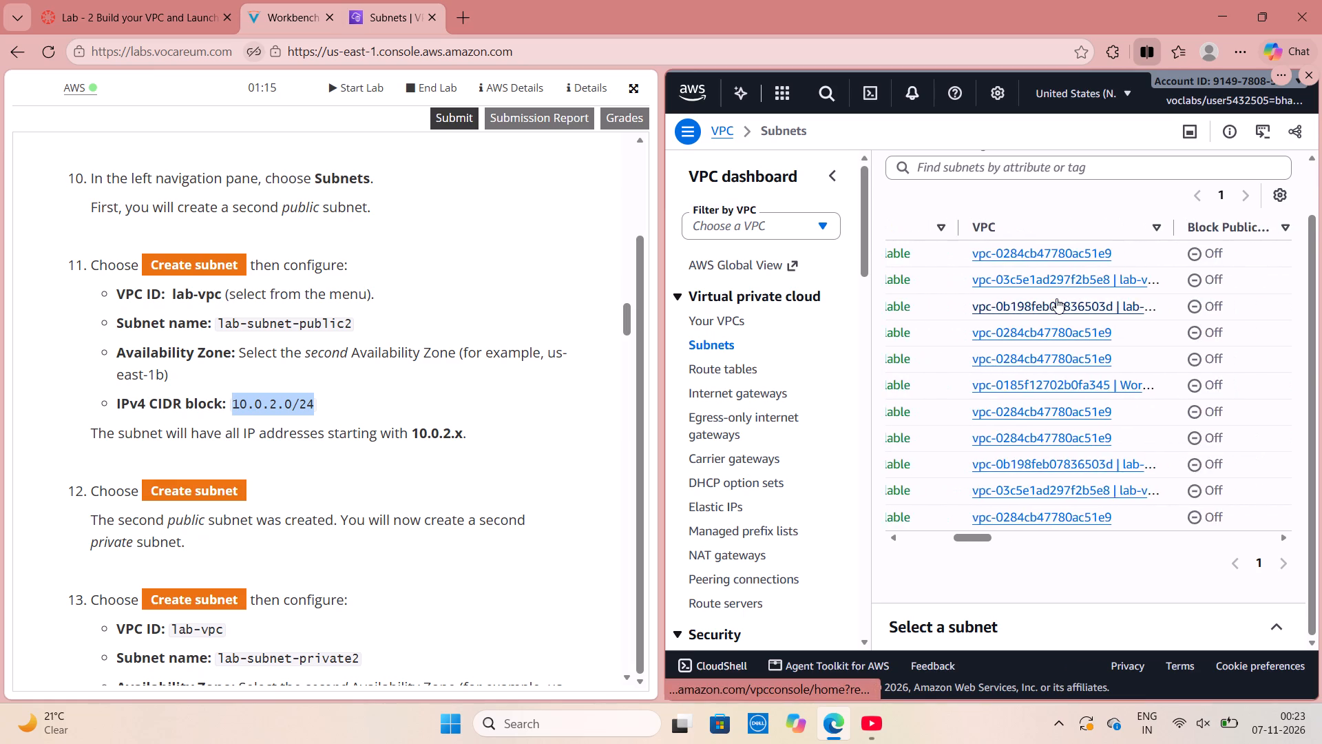
pyautogui.hscroll(1, 1056, 298)
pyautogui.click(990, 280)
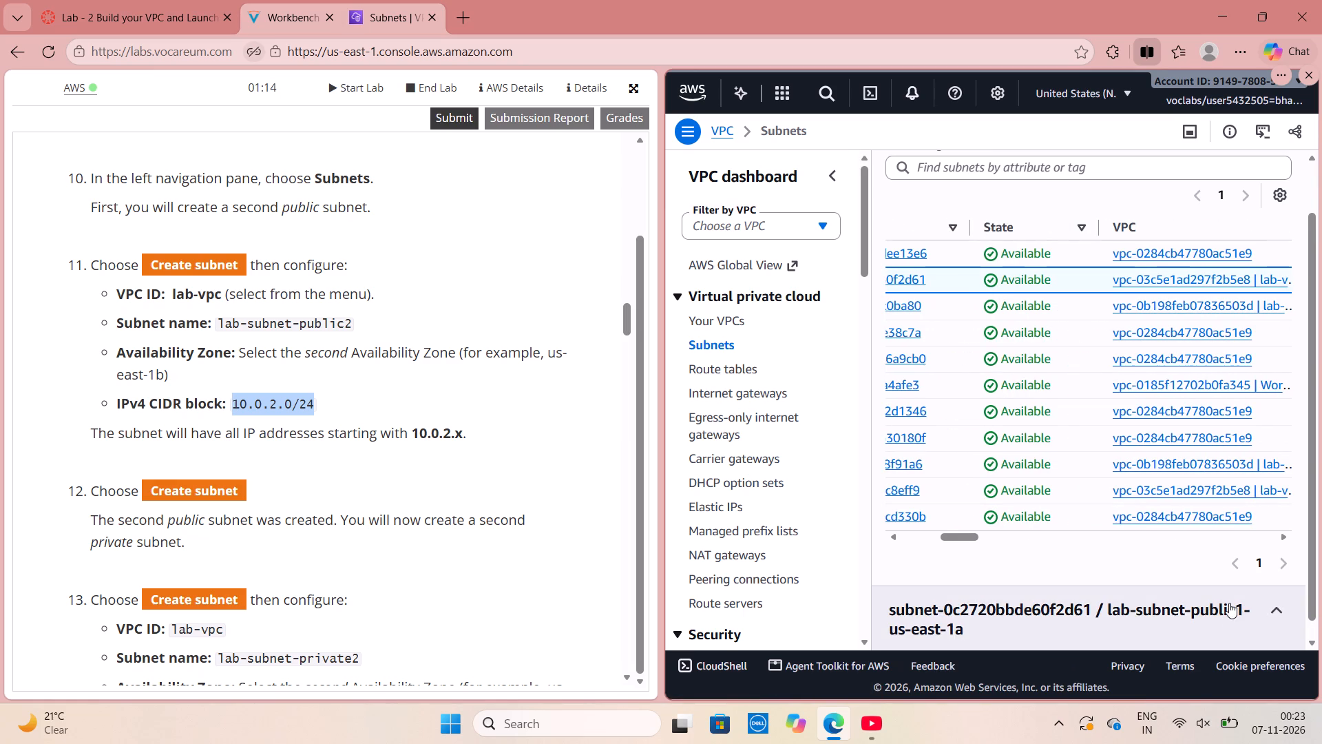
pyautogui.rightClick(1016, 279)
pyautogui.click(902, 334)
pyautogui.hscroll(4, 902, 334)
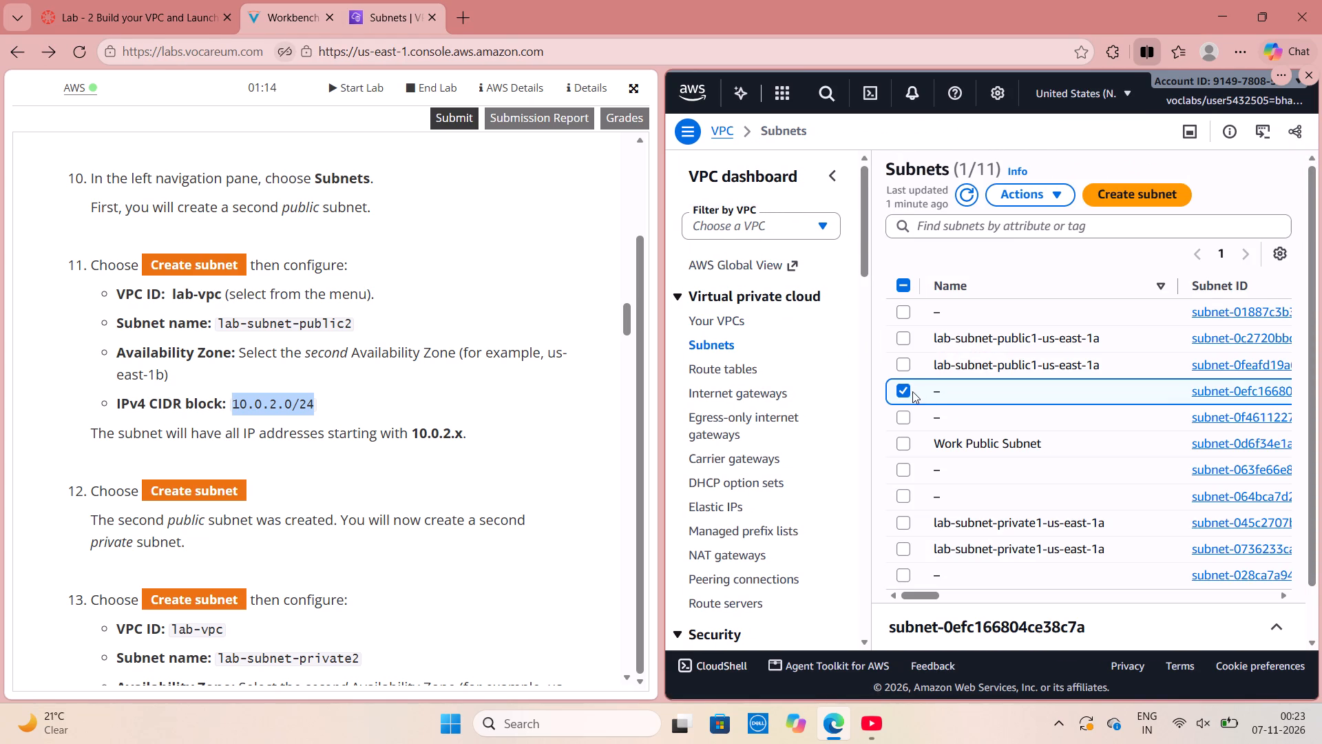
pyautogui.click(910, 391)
# Collapse the VPC navigation pane and examine each subnet's VPC, IPv4 CIDR, Availability Zone and route table.
pyautogui.hscroll(-4, 1098, 455)
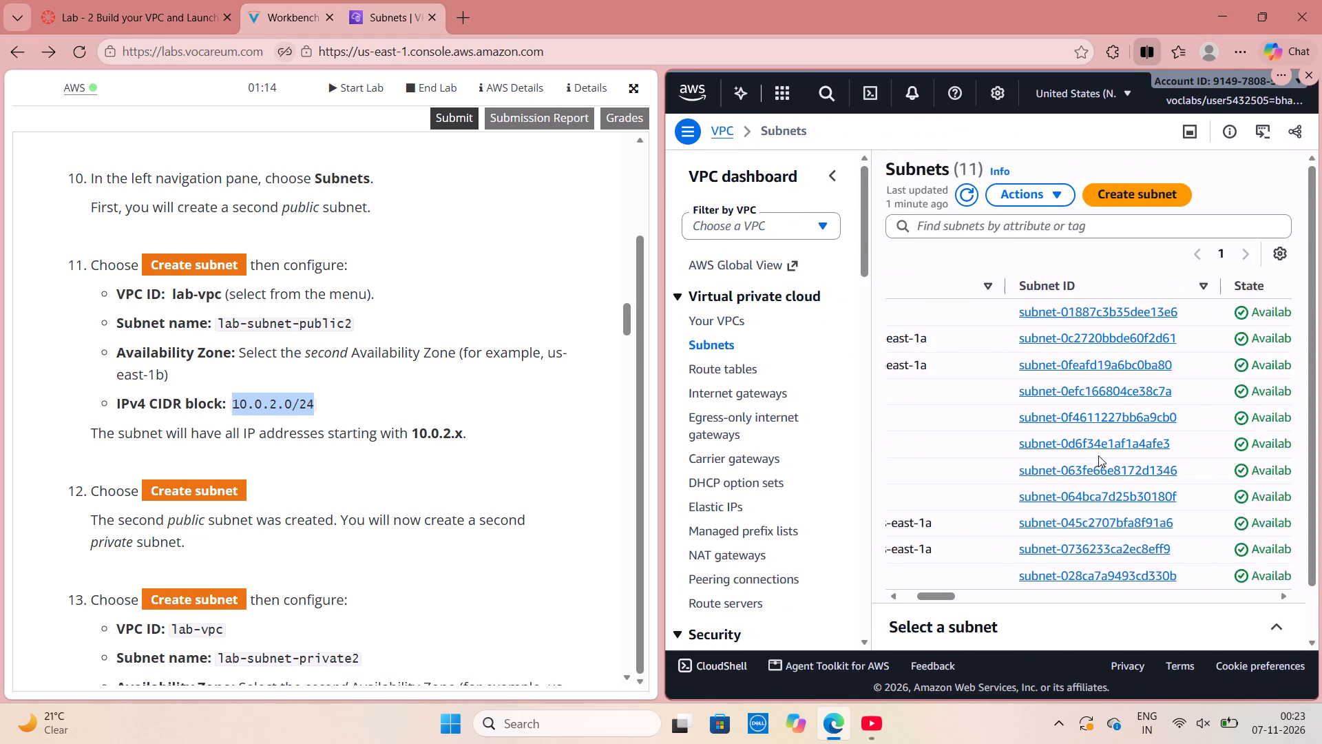
pyautogui.hscroll(-1, 1098, 455)
pyautogui.click(828, 173)
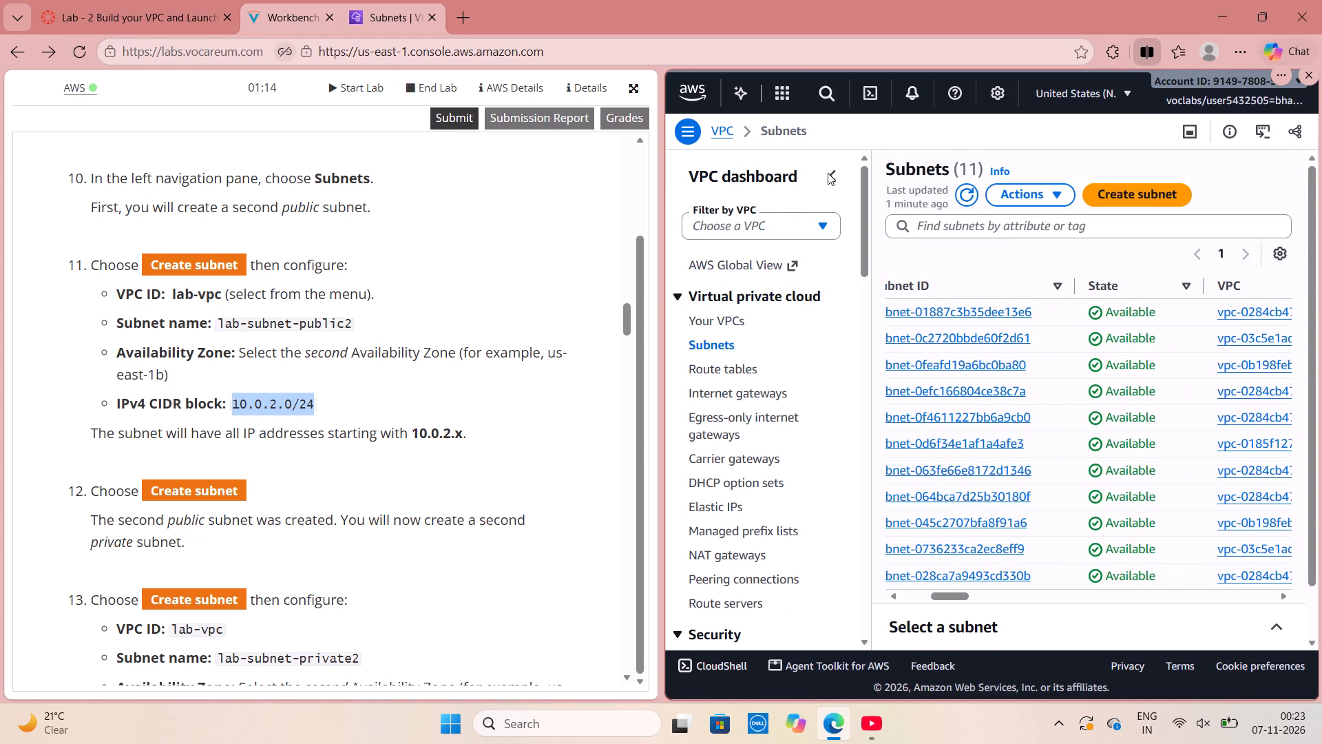
pyautogui.hscroll(3, 976, 355)
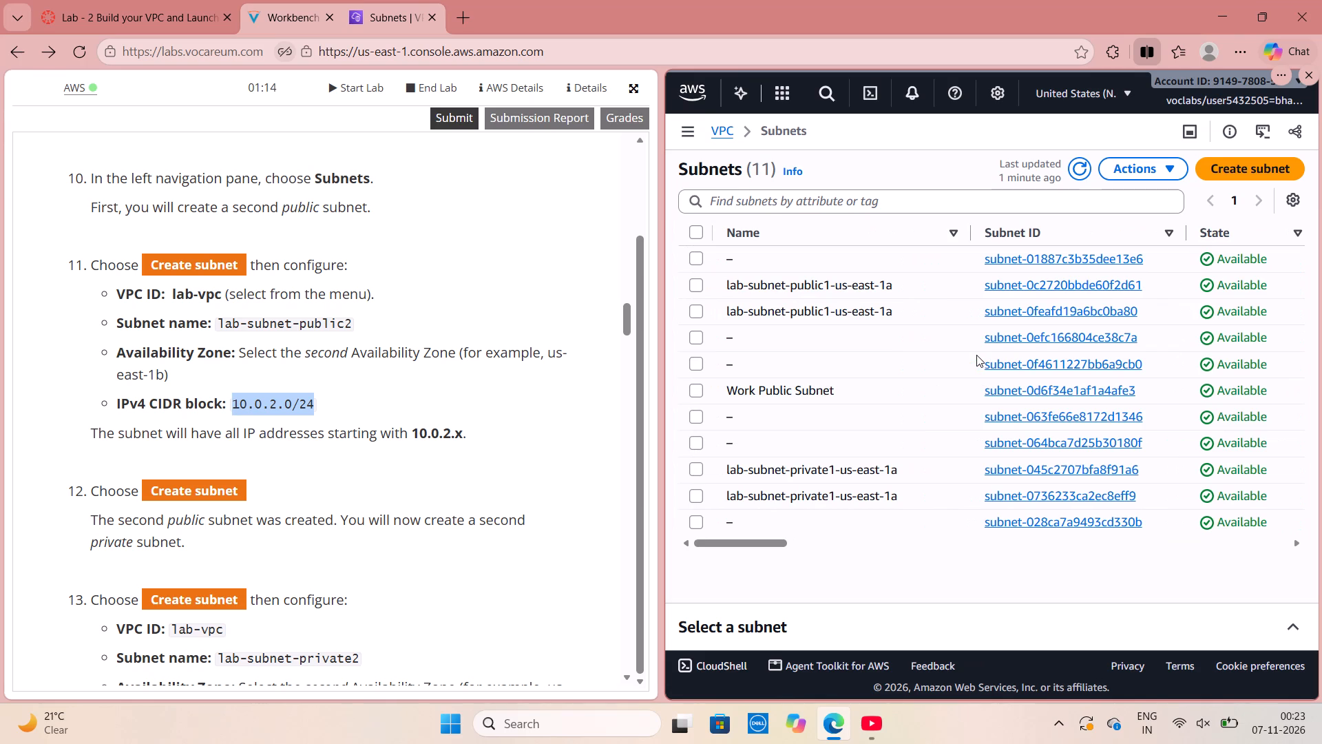
pyautogui.scroll(-4, 976, 355)
pyautogui.hscroll(2, 983, 406)
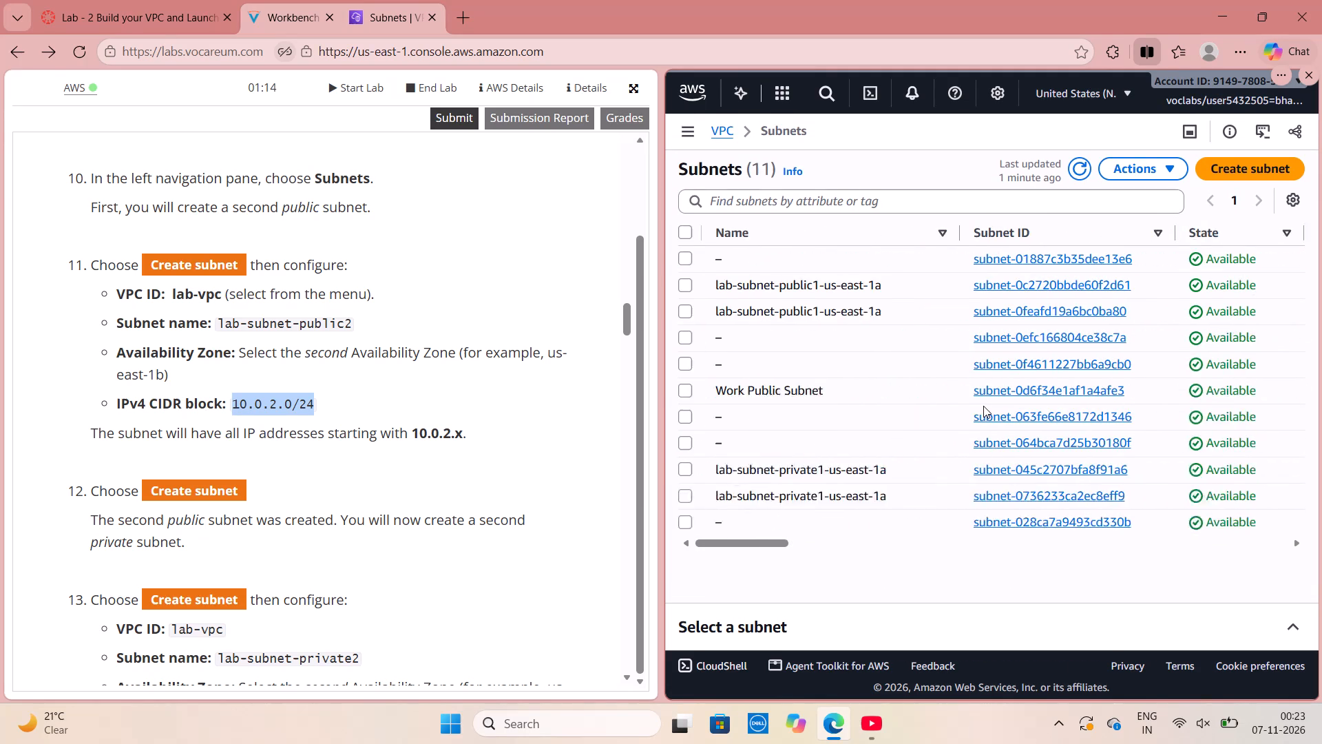
pyautogui.scroll(3, 983, 406)
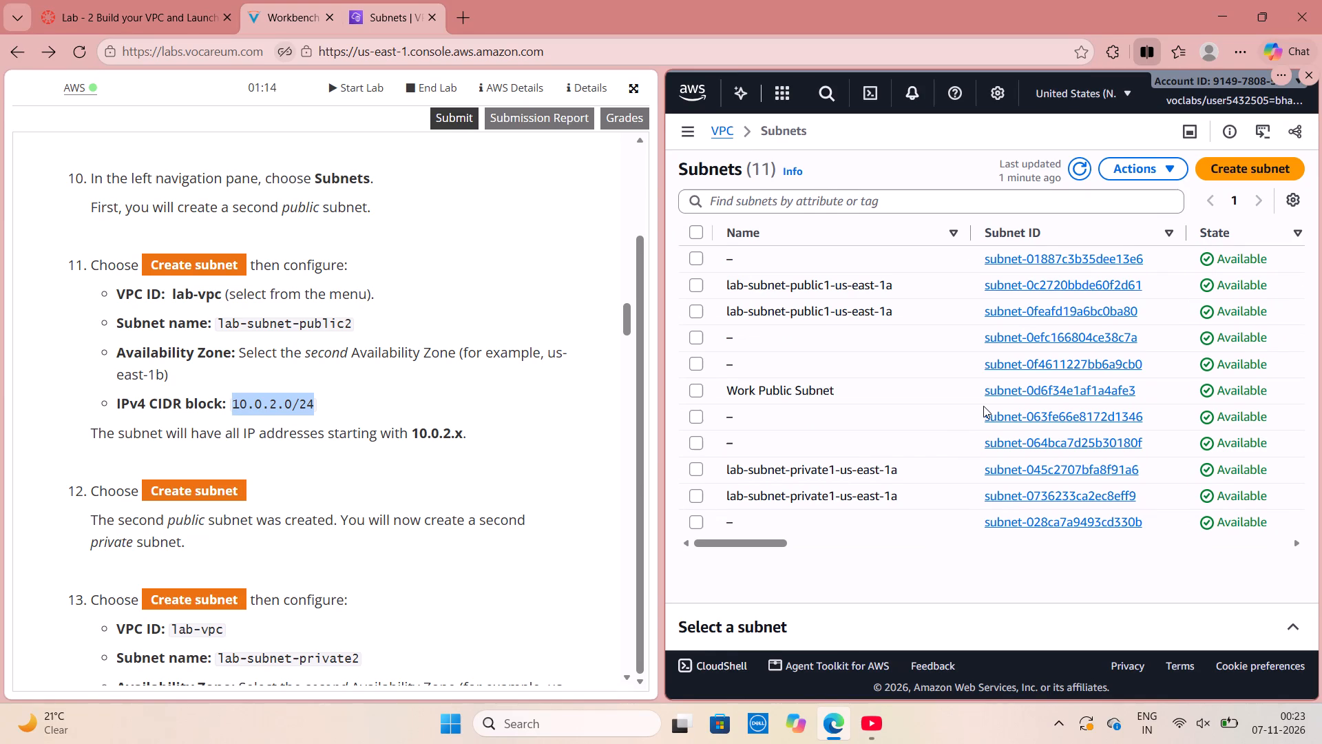
pyautogui.hscroll(2, 1107, 407)
pyautogui.hscroll(-9, 1107, 407)
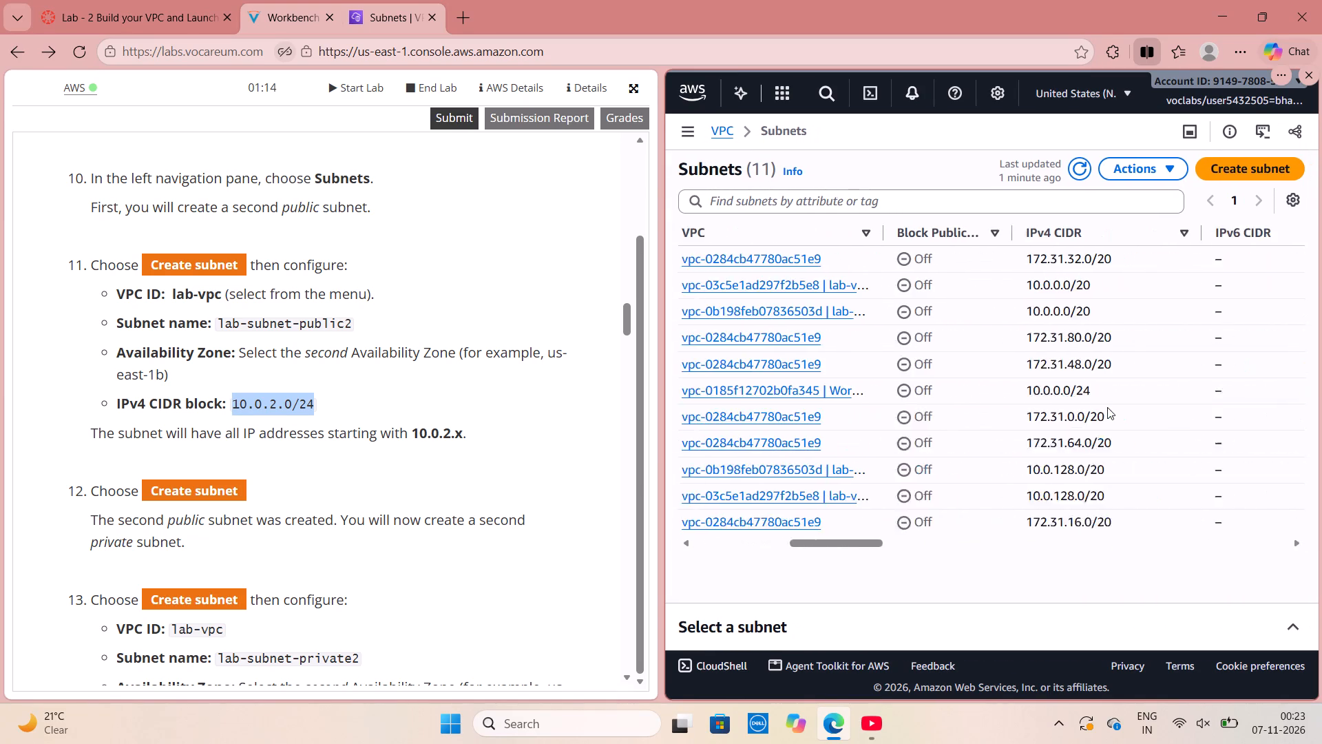
pyautogui.hscroll(-1, 1107, 407)
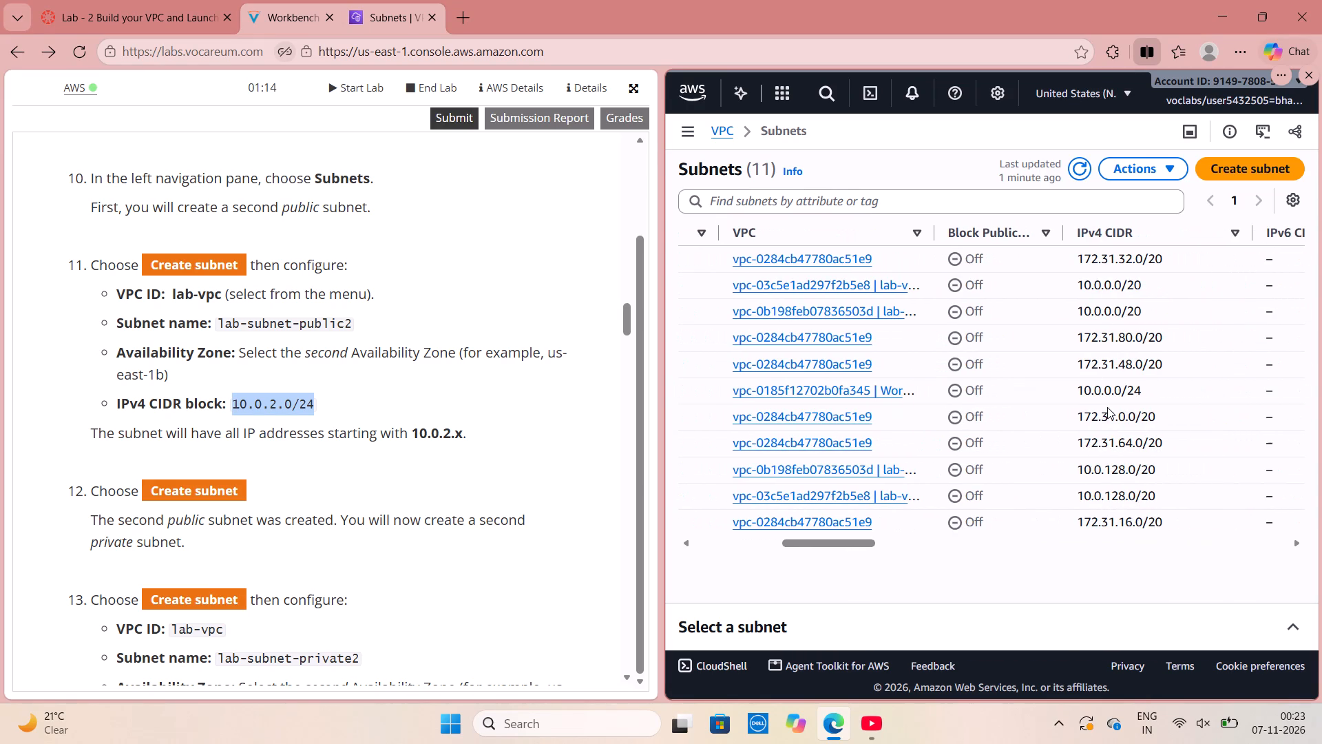
pyautogui.hscroll(-1, 1107, 407)
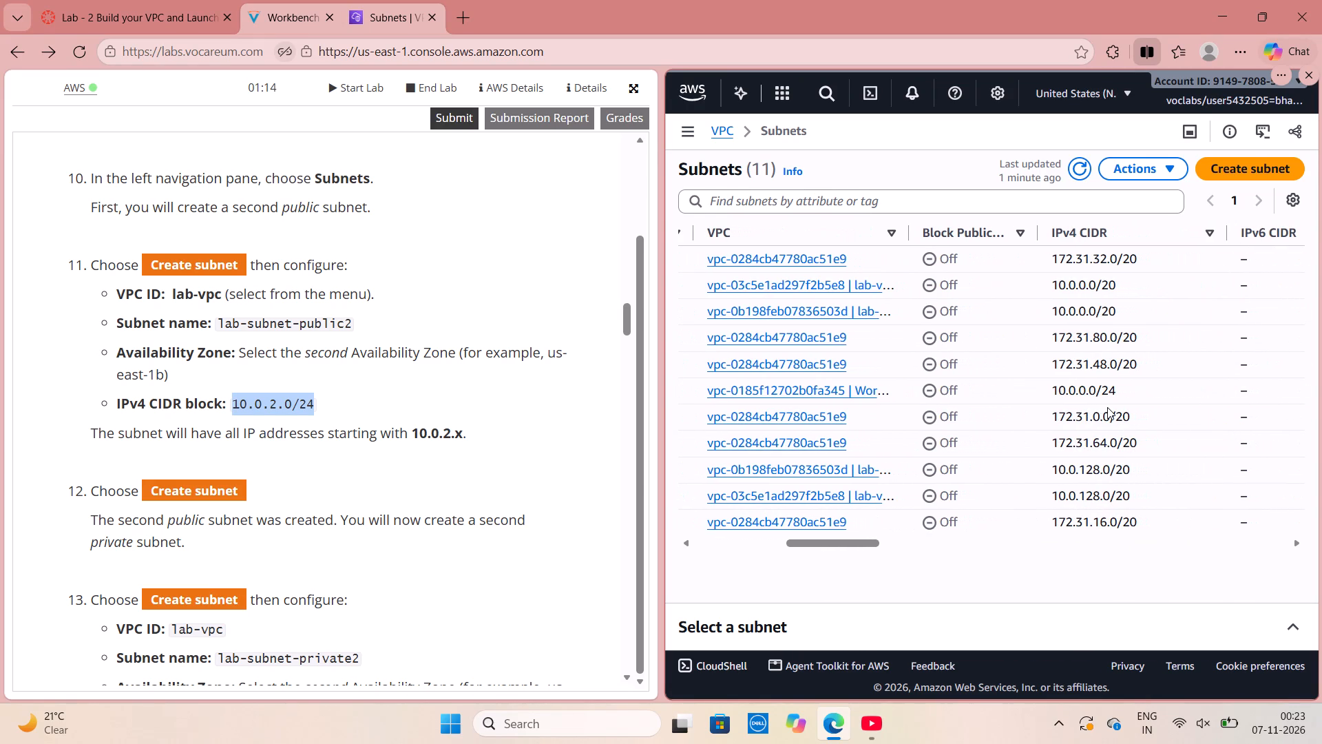
pyautogui.hscroll(1, 1107, 407)
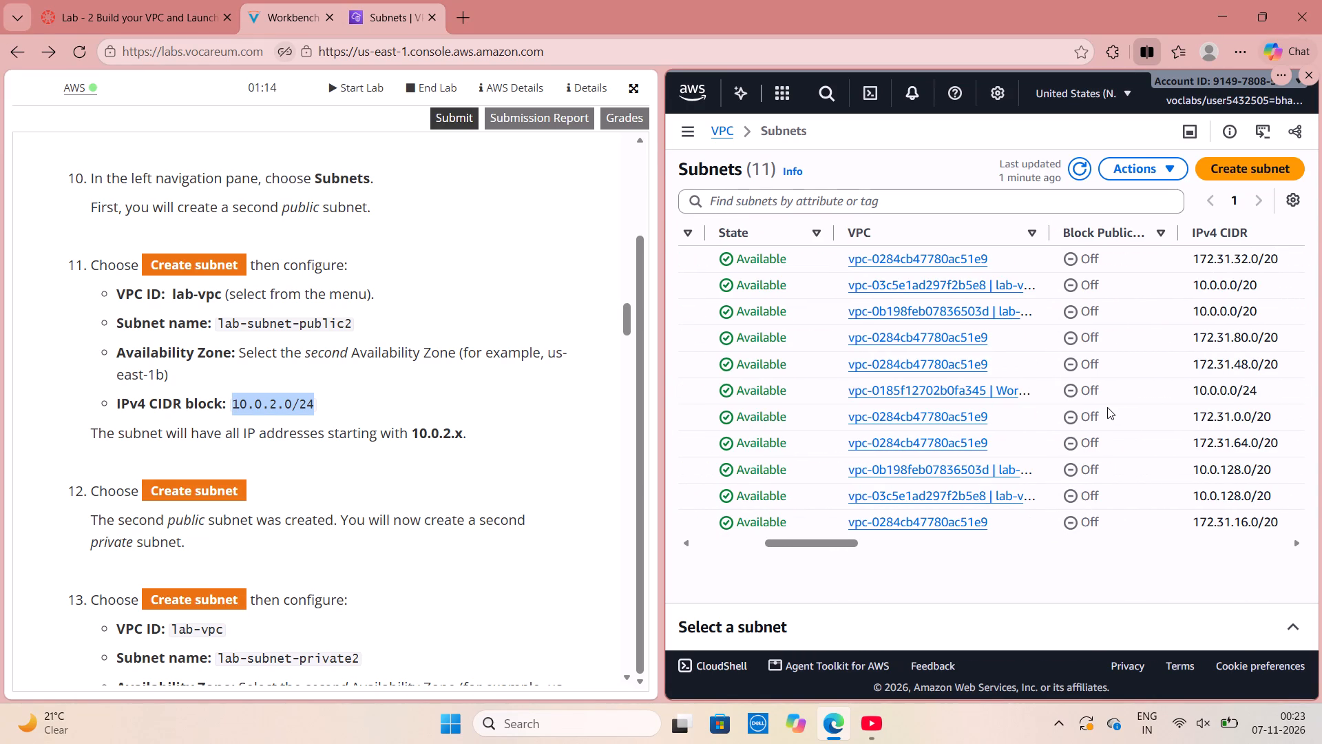
pyautogui.hscroll(-2, 1107, 407)
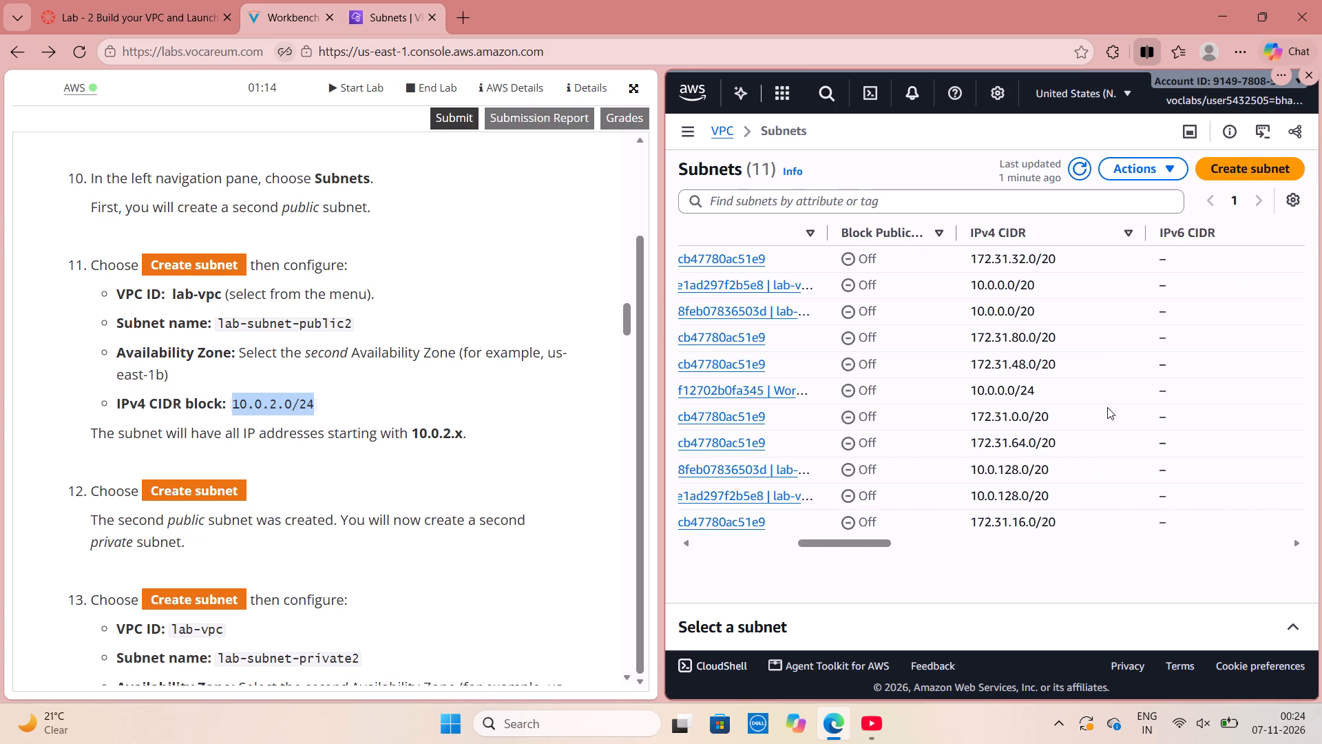
pyautogui.hscroll(-4, 1107, 407)
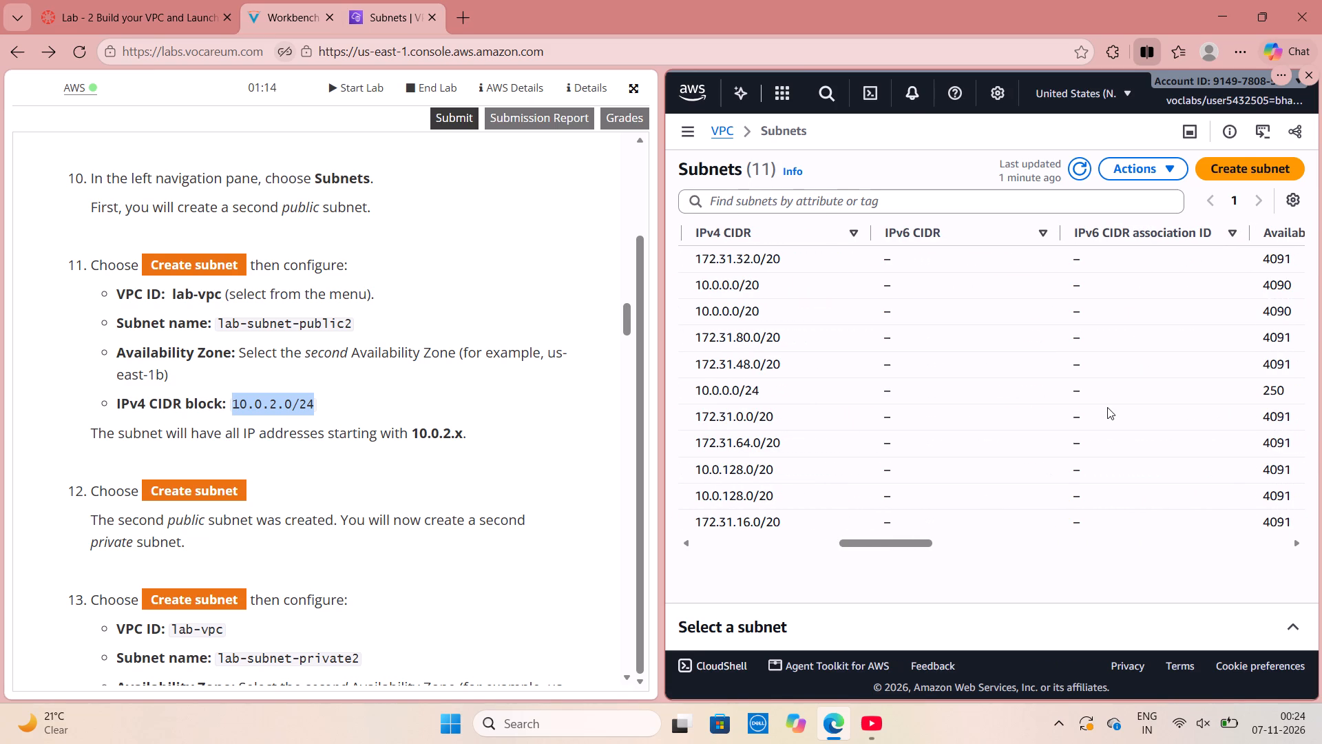
pyautogui.hscroll(-8, 1107, 407)
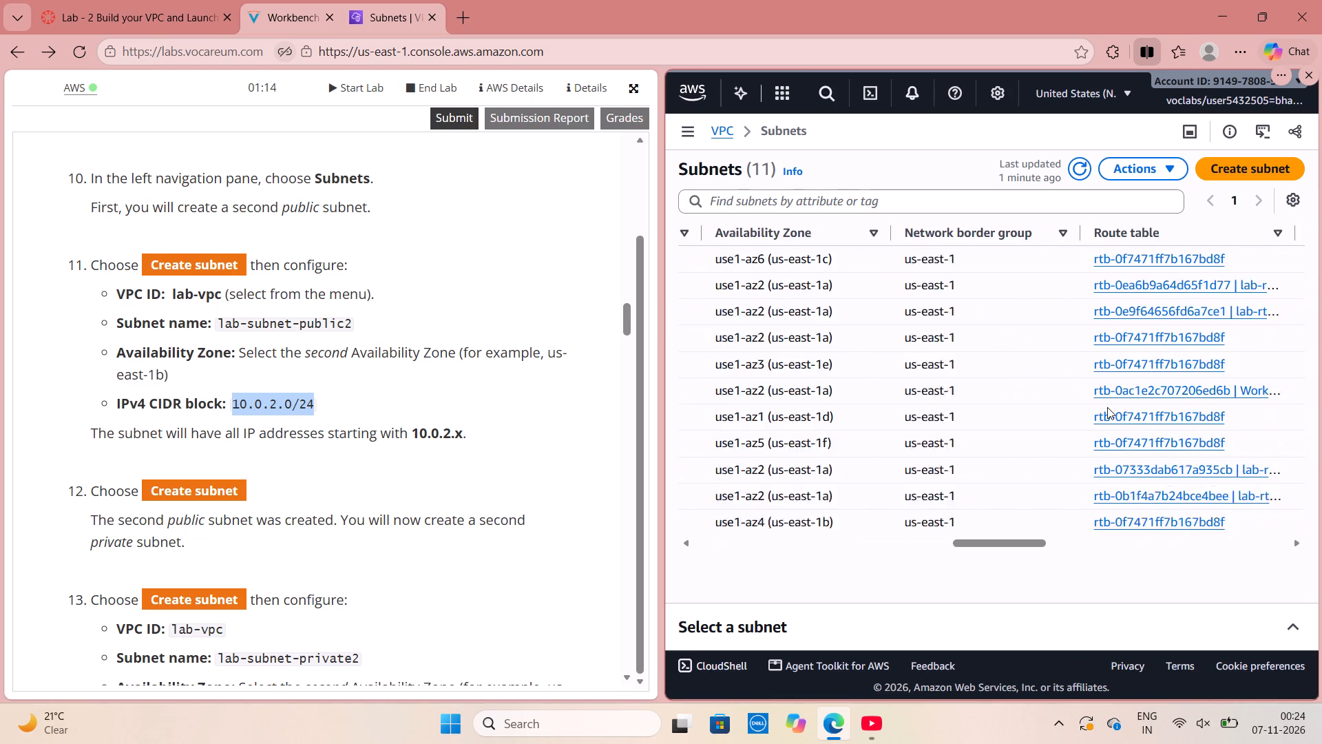
pyautogui.hscroll(6, 1107, 407)
pyautogui.hscroll(-2, 1107, 407)
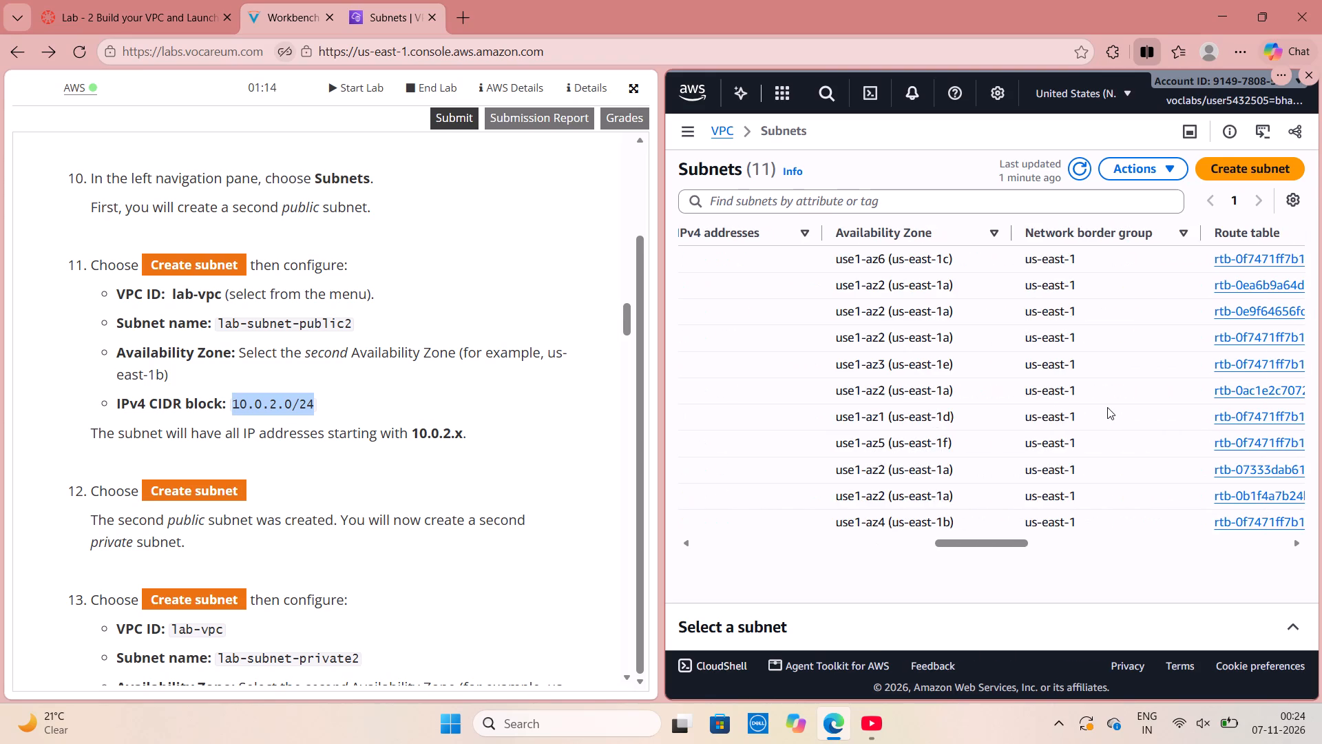
# Examine the route table, internet access, network ACL, default subnet, auto-assign settings and IPv4 CIDRs across all subnets.
pyautogui.hscroll(-2, 1107, 407)
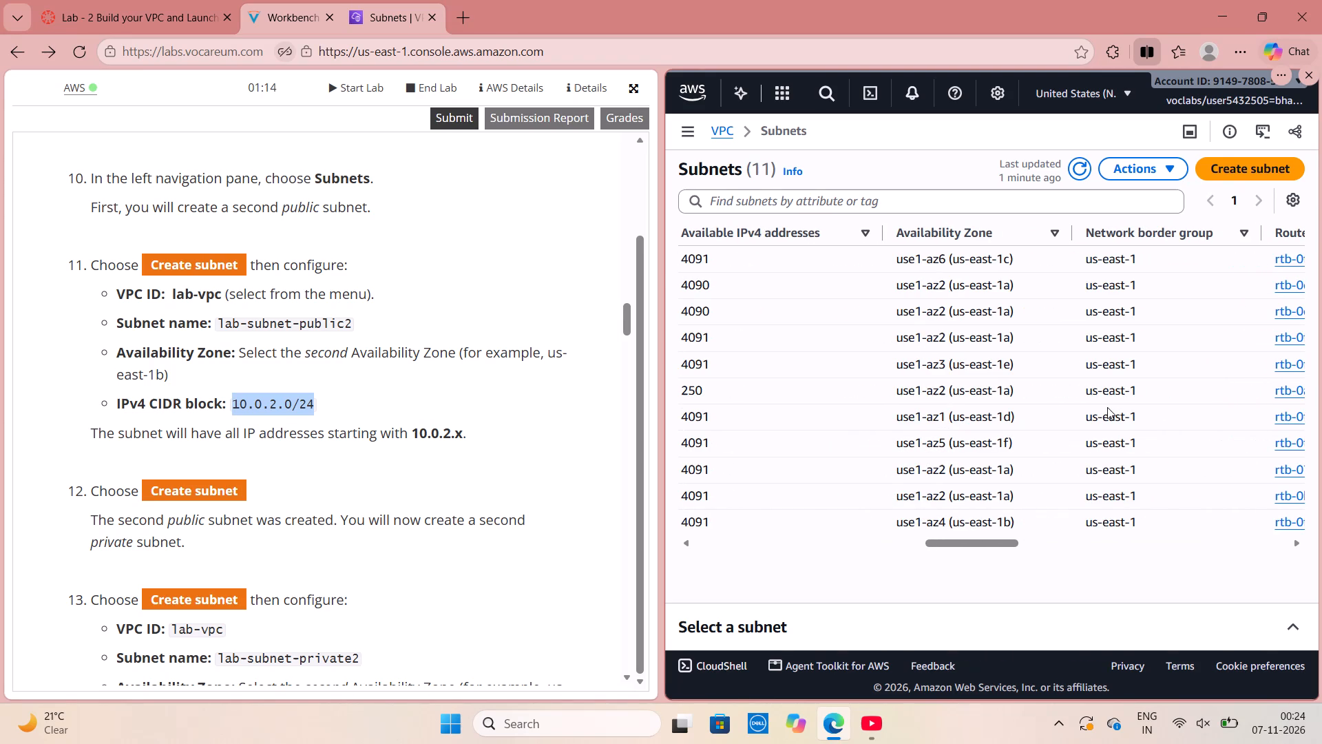
pyautogui.hscroll(-1, 1107, 407)
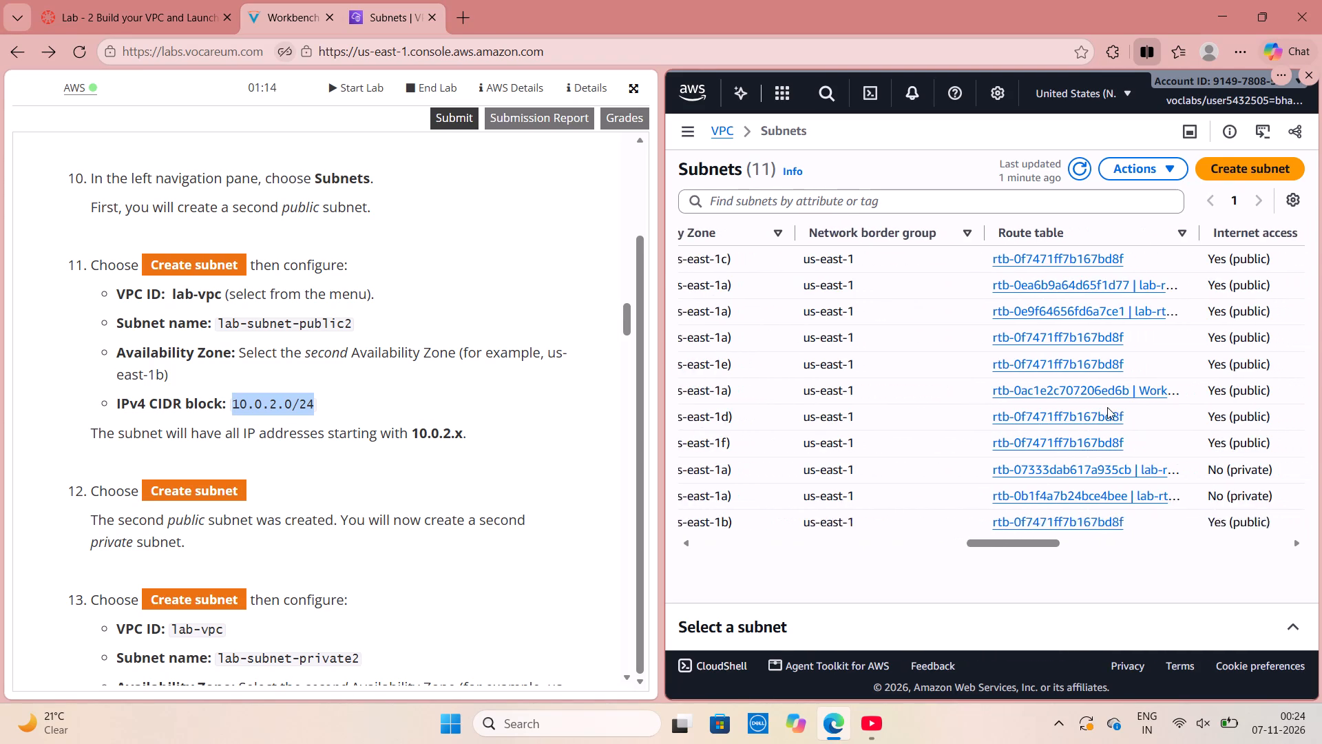
pyautogui.hscroll(-9, 1107, 407)
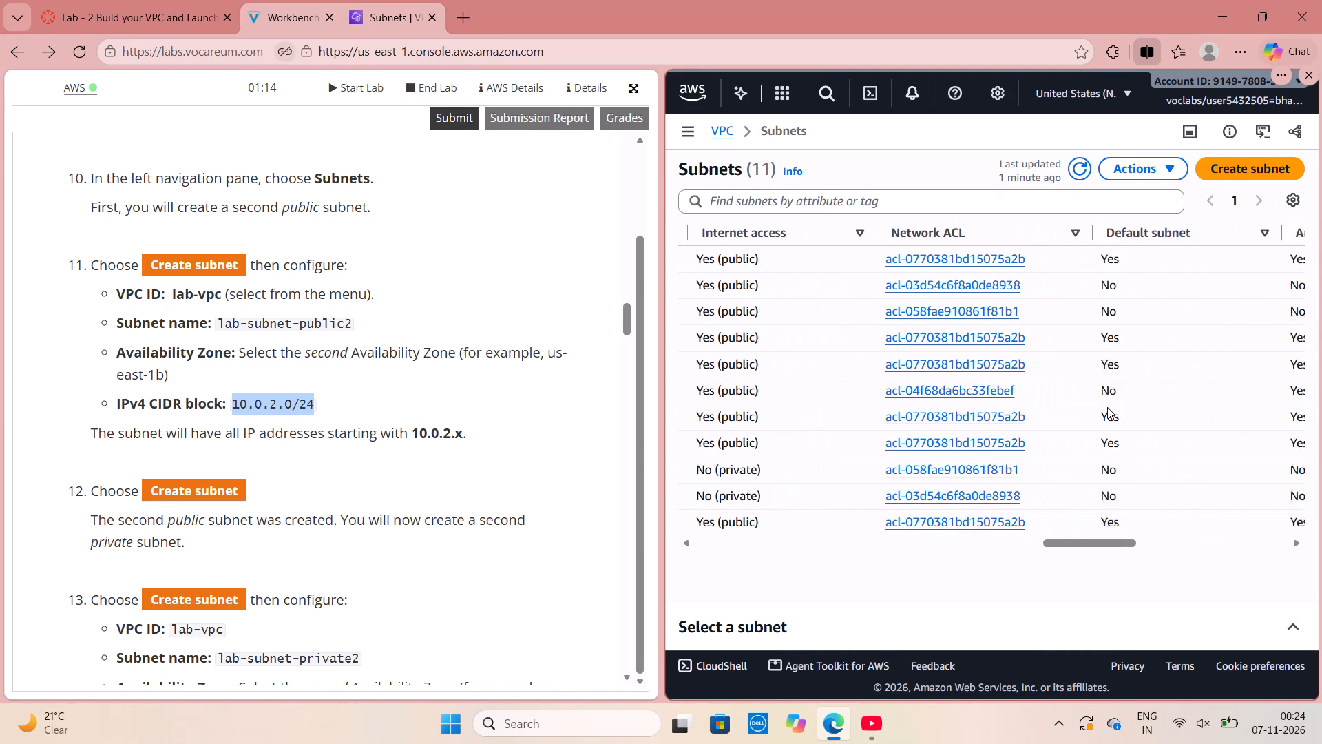
pyautogui.hscroll(-1, 1107, 407)
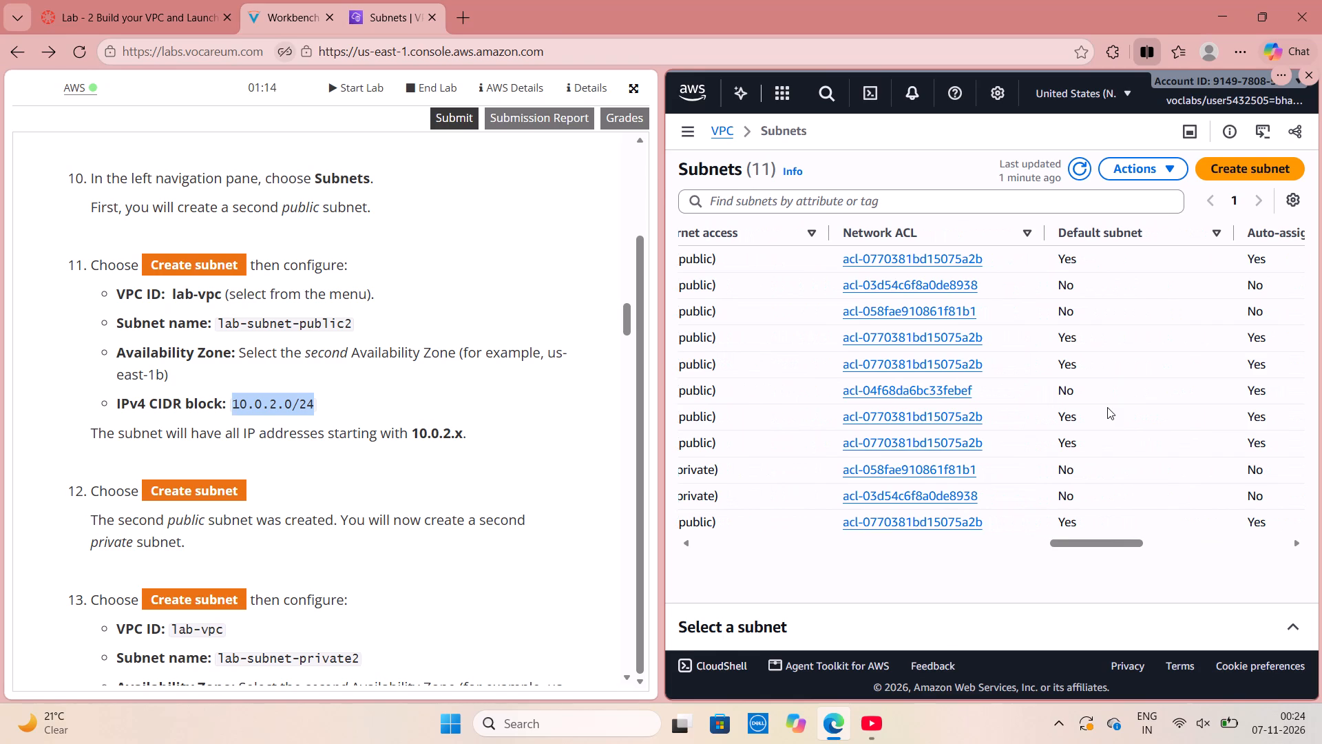
pyautogui.hscroll(-9, 1107, 407)
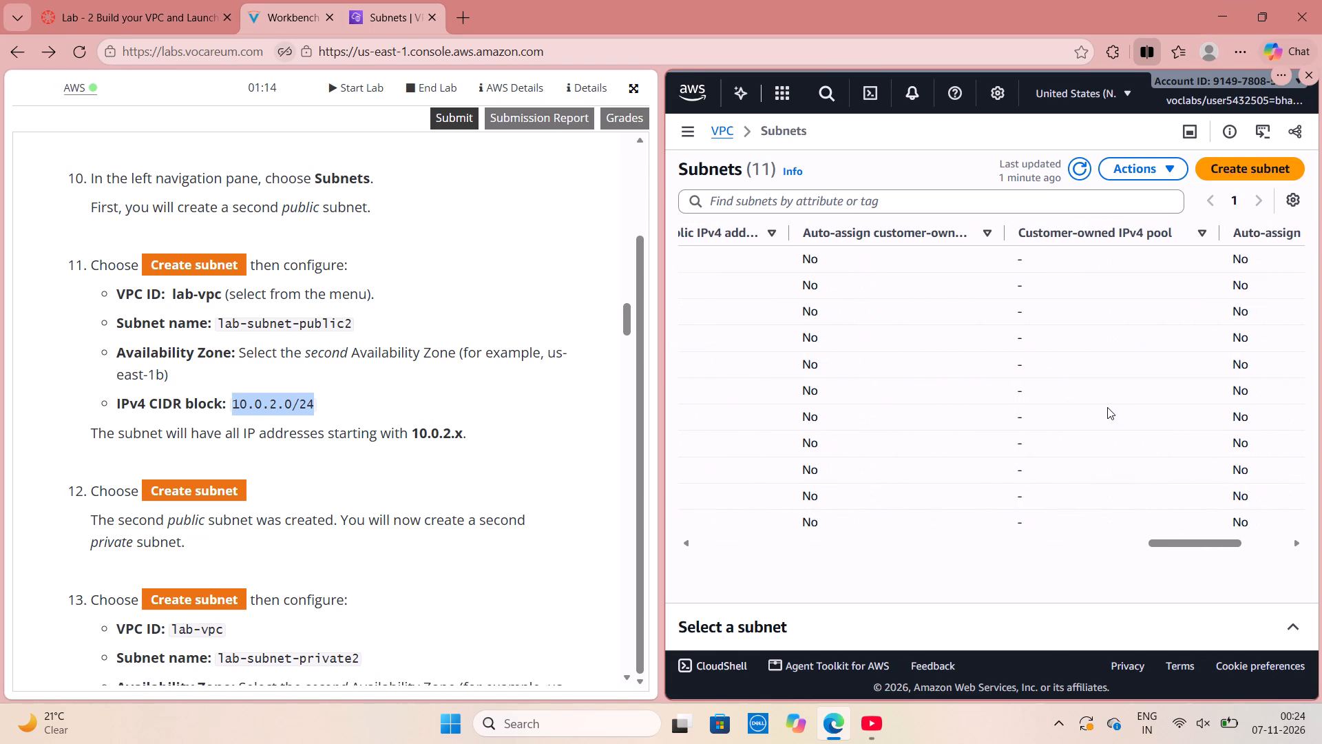
pyautogui.hscroll(20, 1107, 407)
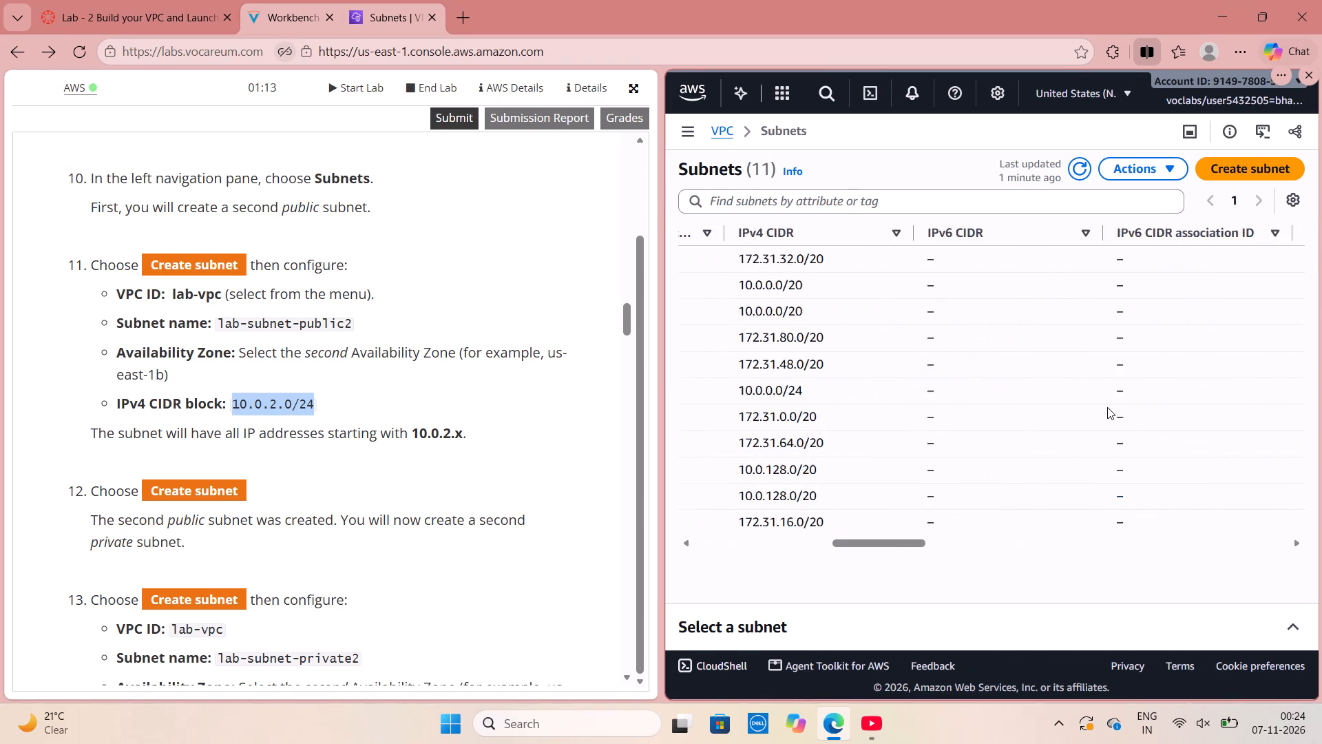
pyautogui.hscroll(2, 1107, 407)
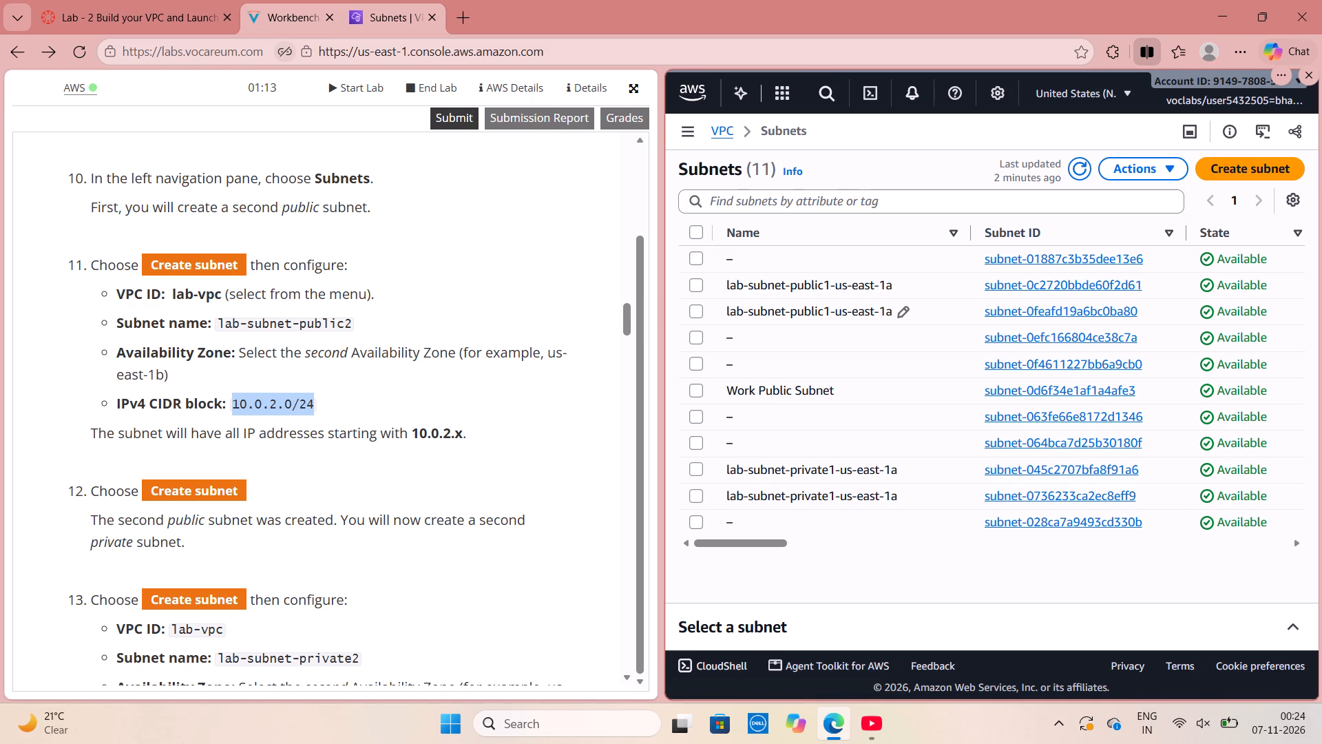
# Delete the lab-subnet-private1-us-east-1a subnet with ID subnet-045c2707bfa8f91a6, entering delete as the confirmation text.
pyautogui.click(907, 311)
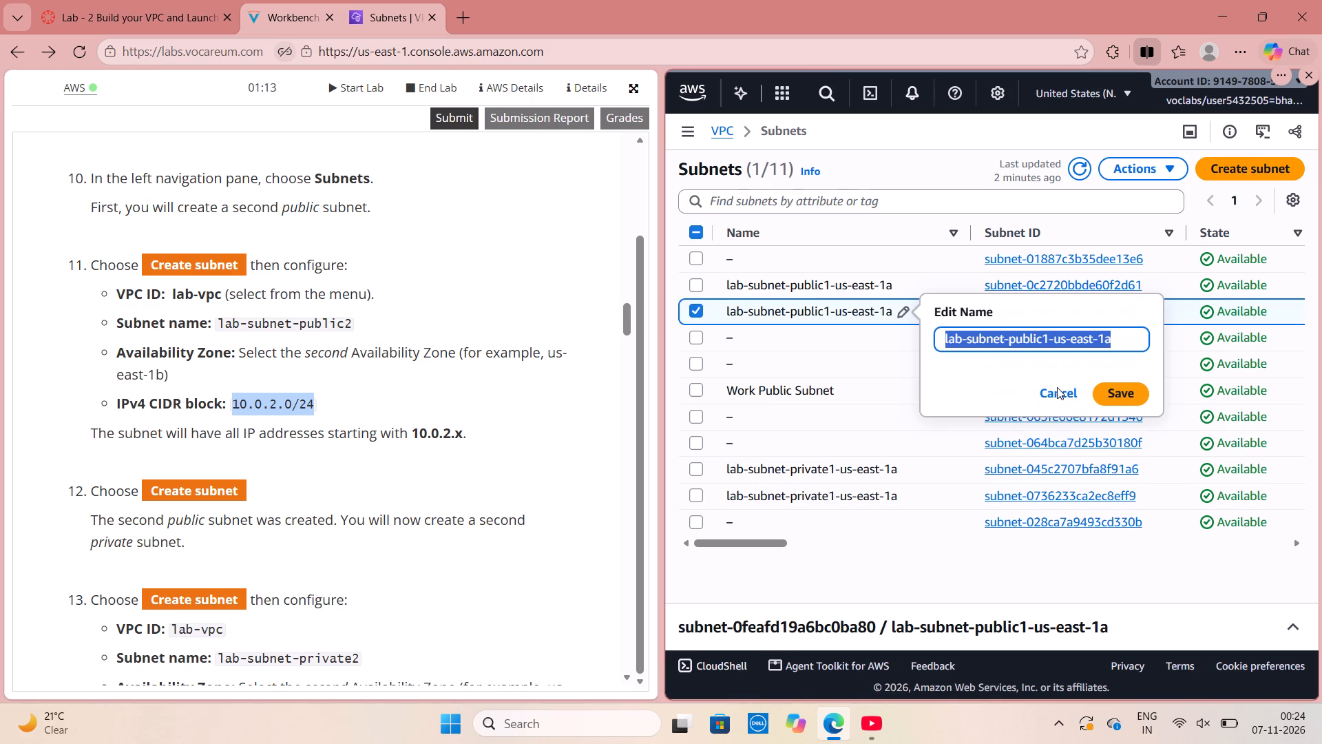
pyautogui.click(1057, 387)
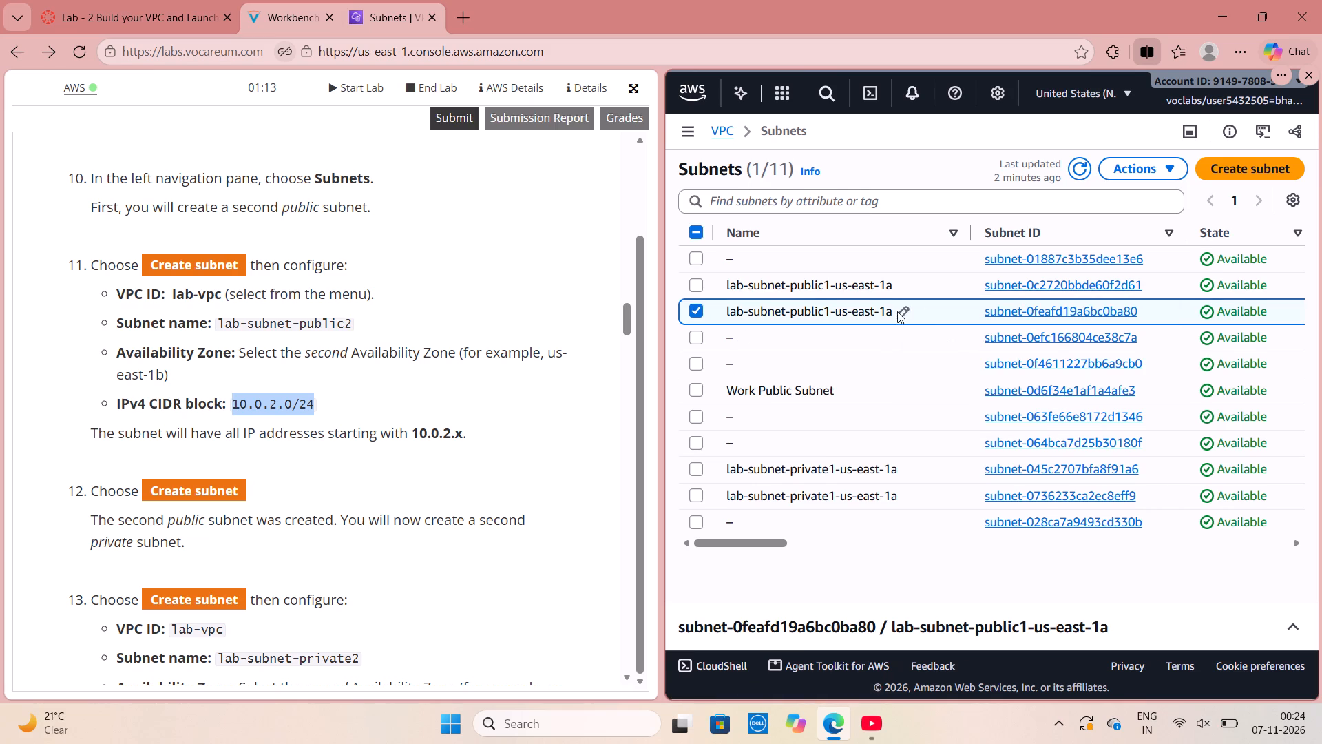
pyautogui.rightClick(891, 468)
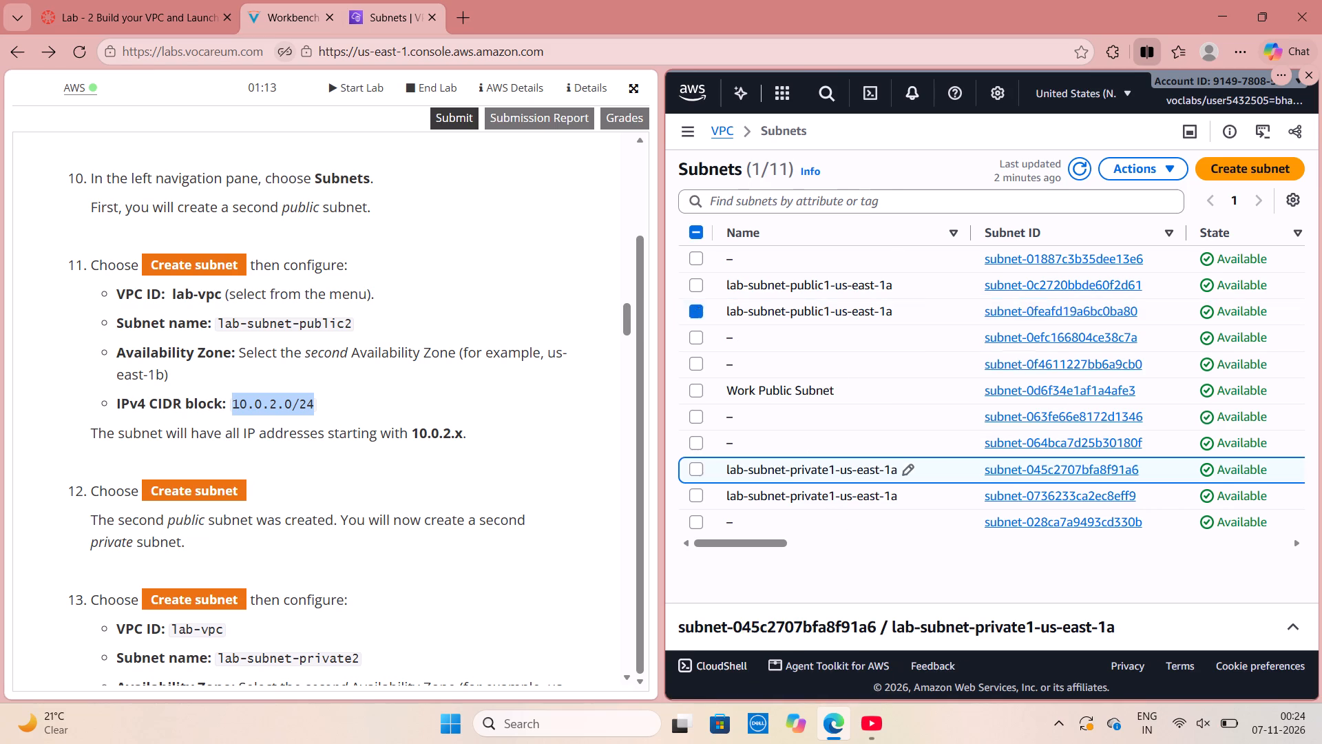
pyautogui.click(930, 451)
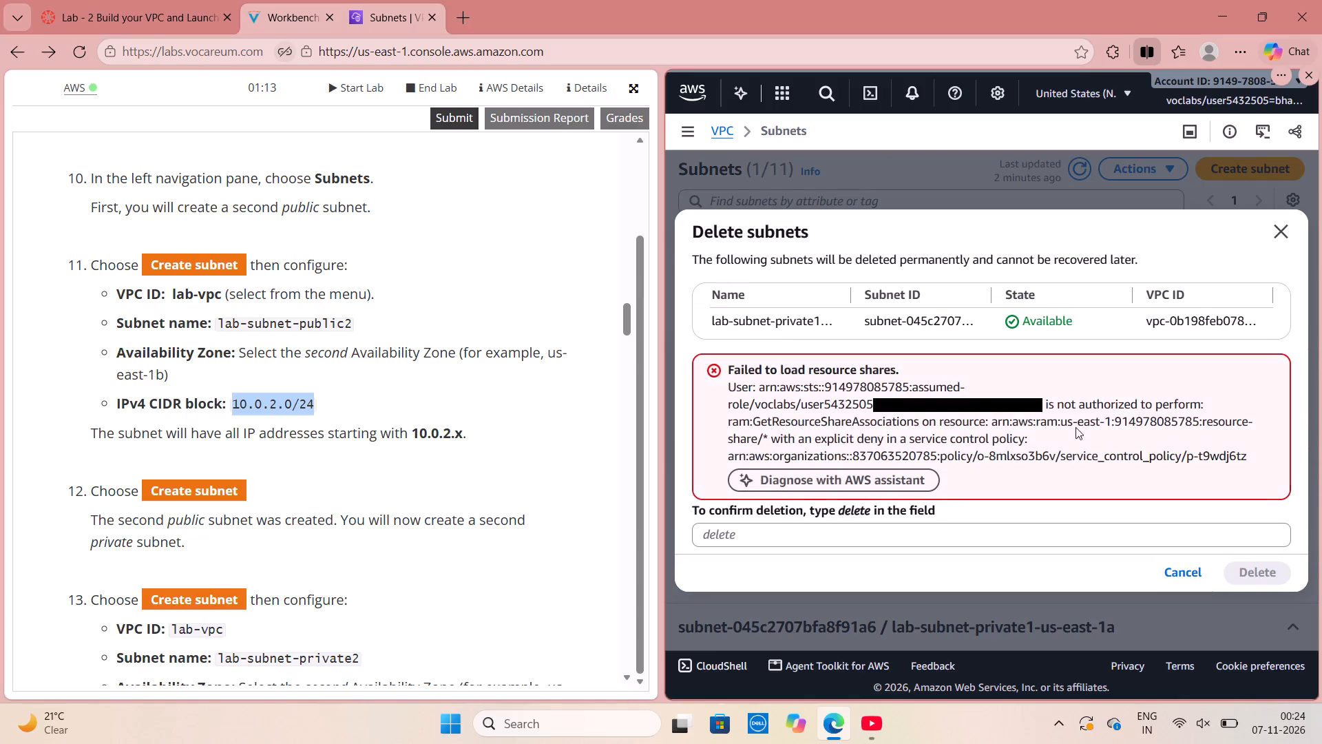
pyautogui.click(943, 530)
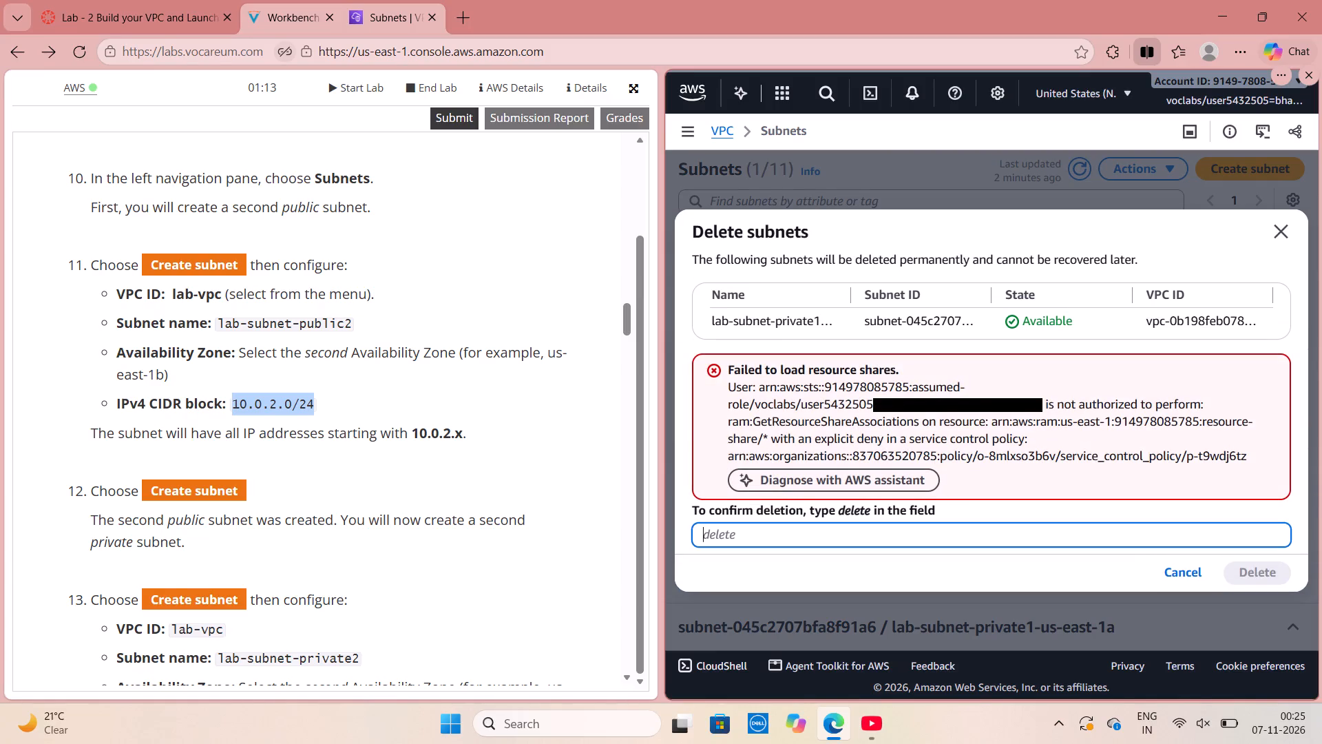
pyautogui.press('d')
pyautogui.write('elete')
pyautogui.press('Return')
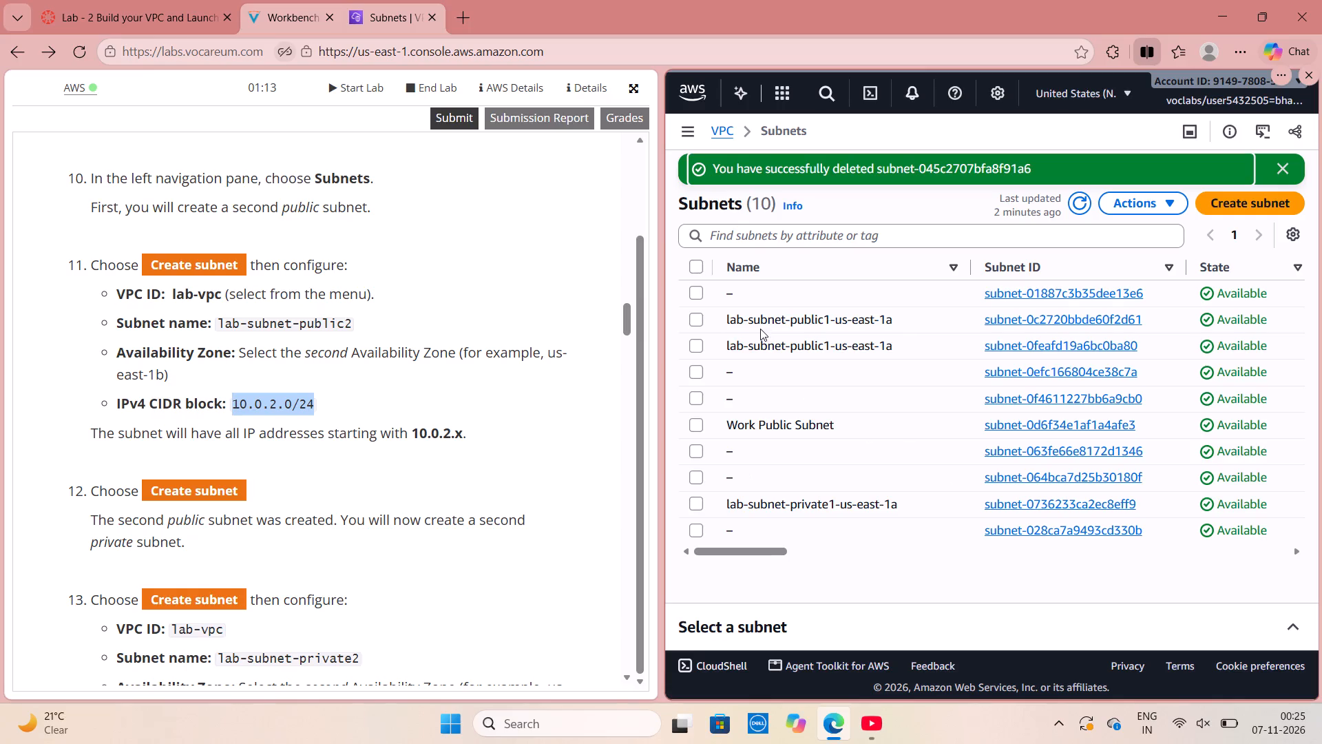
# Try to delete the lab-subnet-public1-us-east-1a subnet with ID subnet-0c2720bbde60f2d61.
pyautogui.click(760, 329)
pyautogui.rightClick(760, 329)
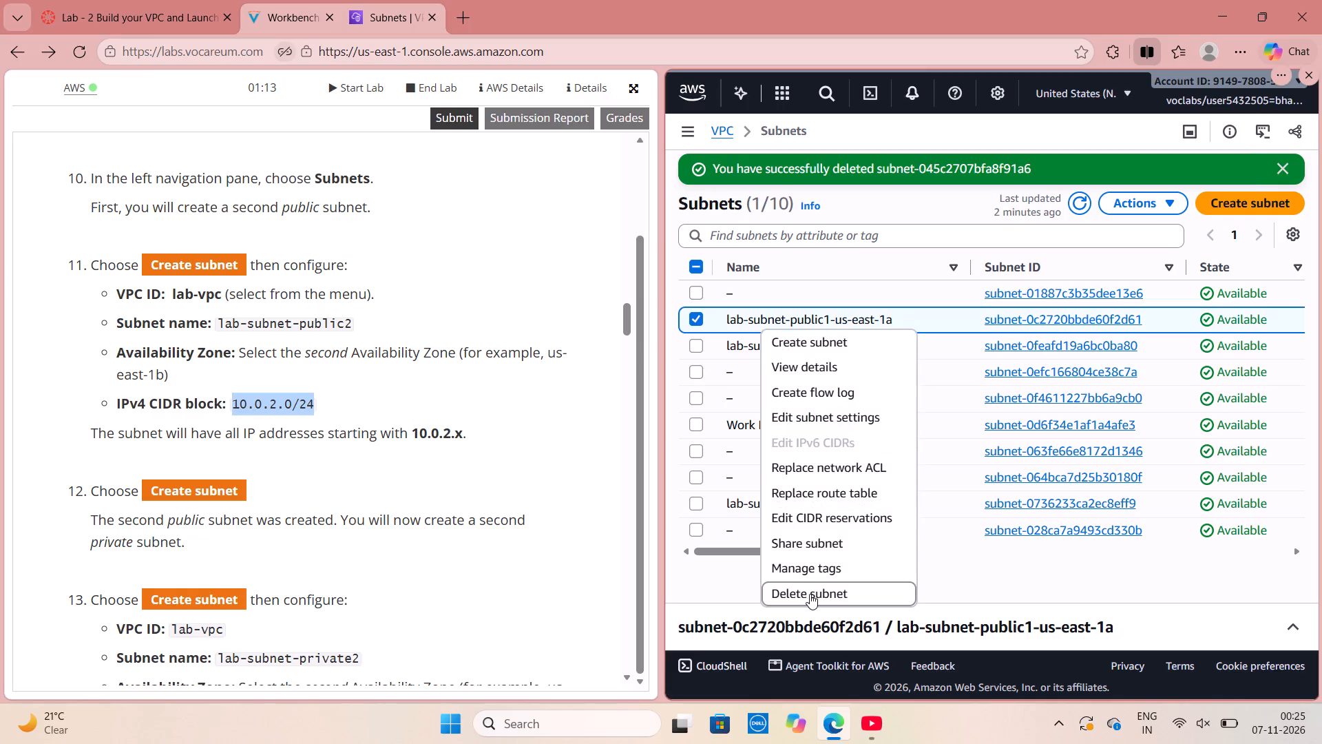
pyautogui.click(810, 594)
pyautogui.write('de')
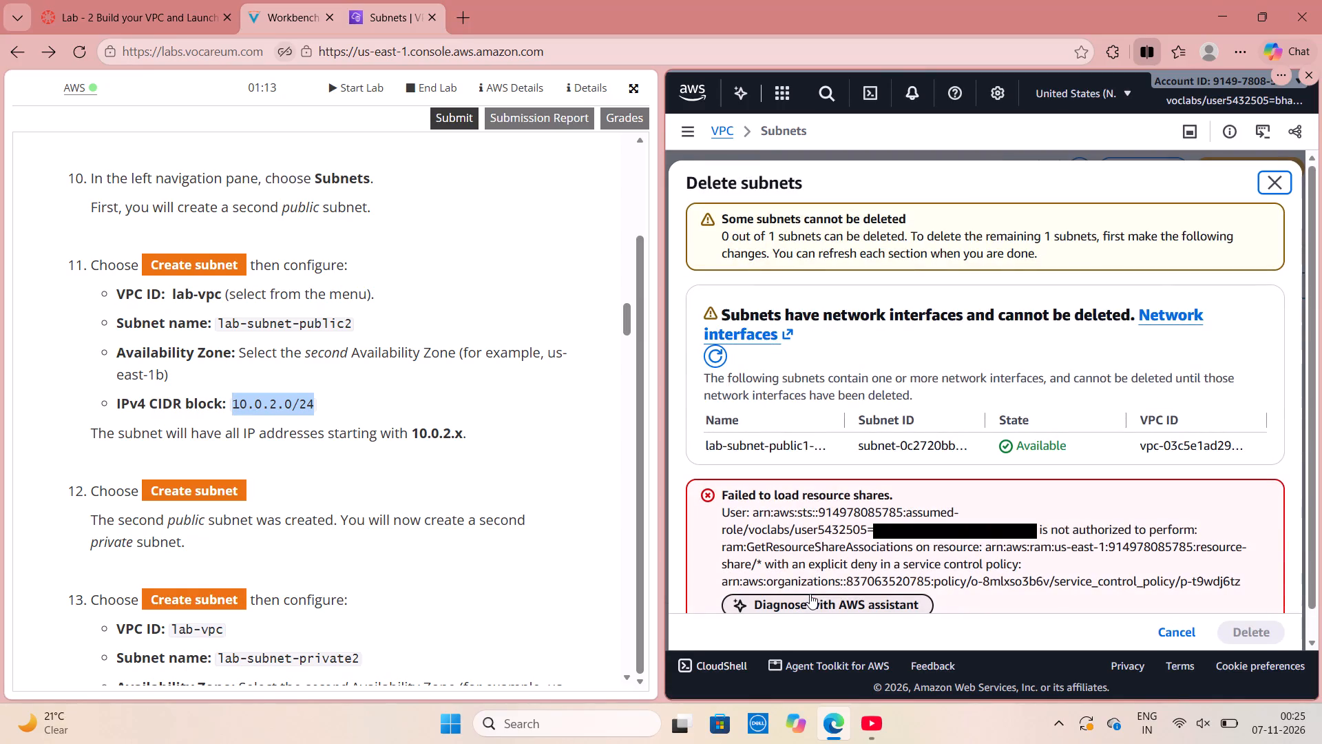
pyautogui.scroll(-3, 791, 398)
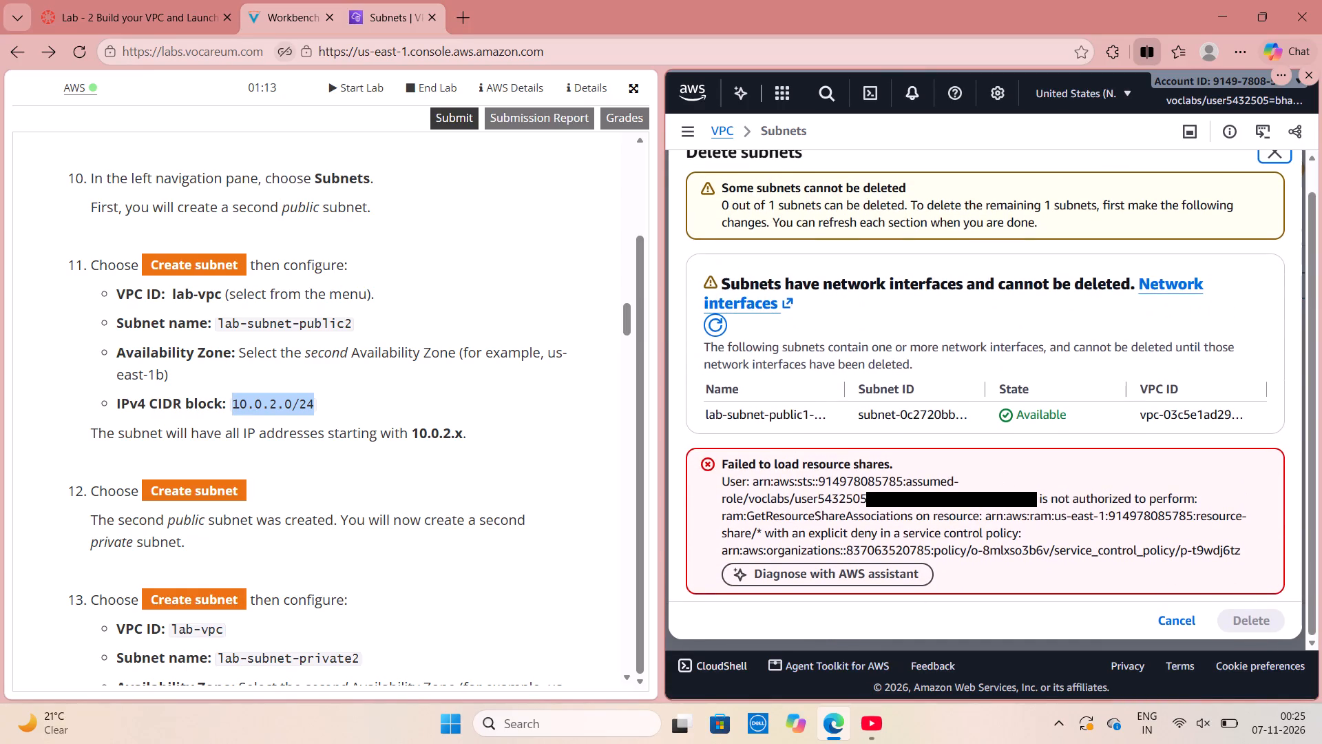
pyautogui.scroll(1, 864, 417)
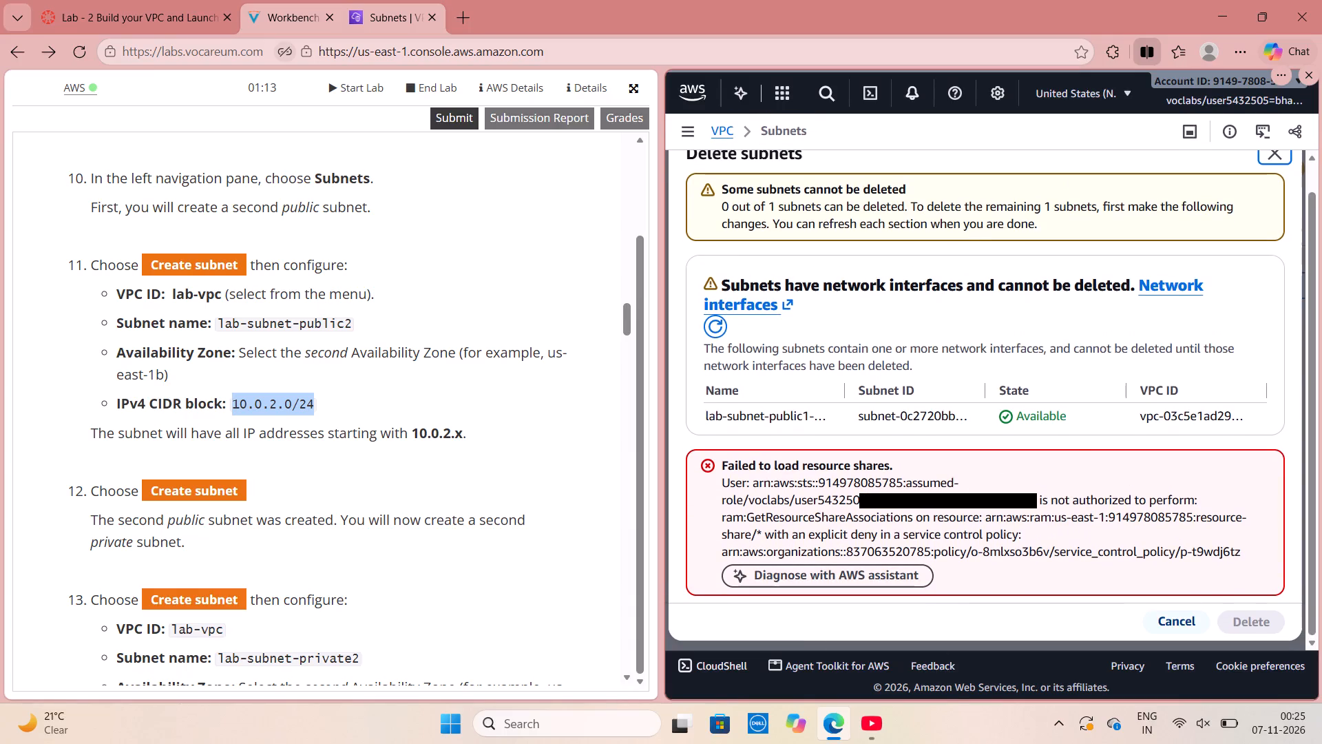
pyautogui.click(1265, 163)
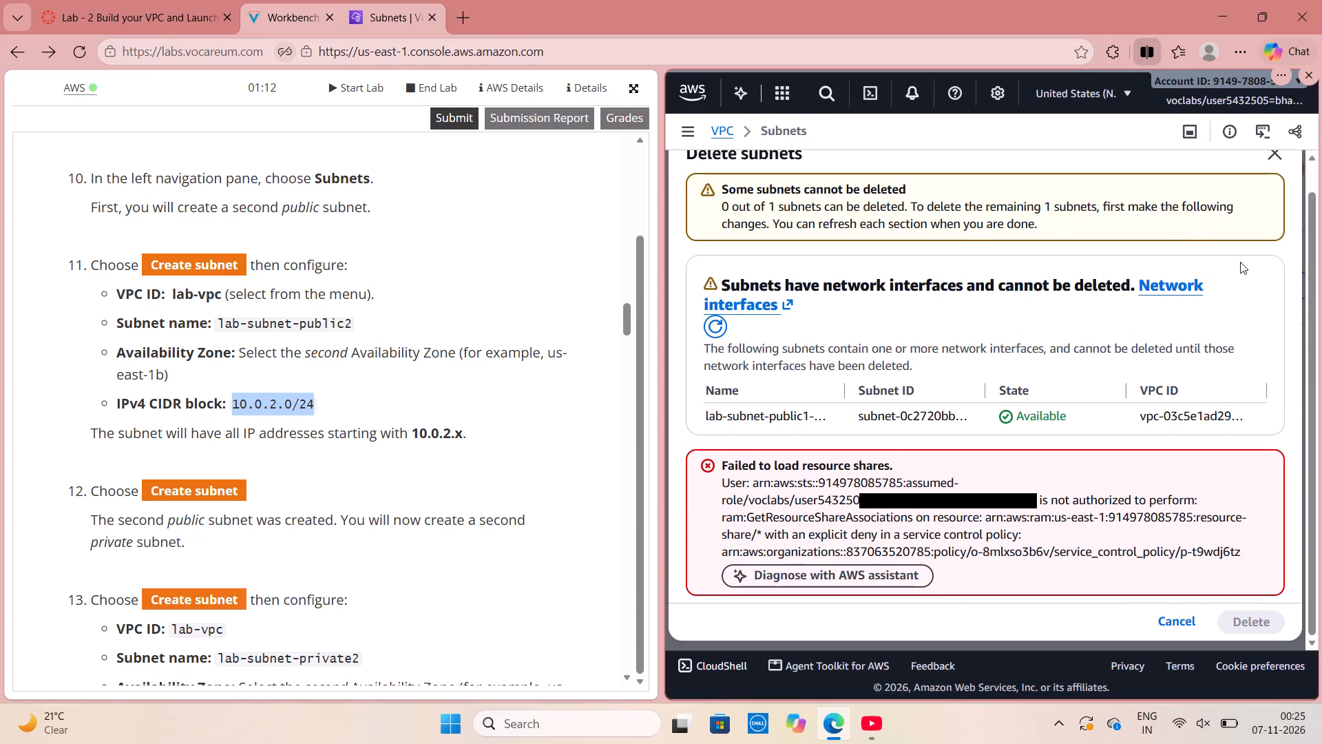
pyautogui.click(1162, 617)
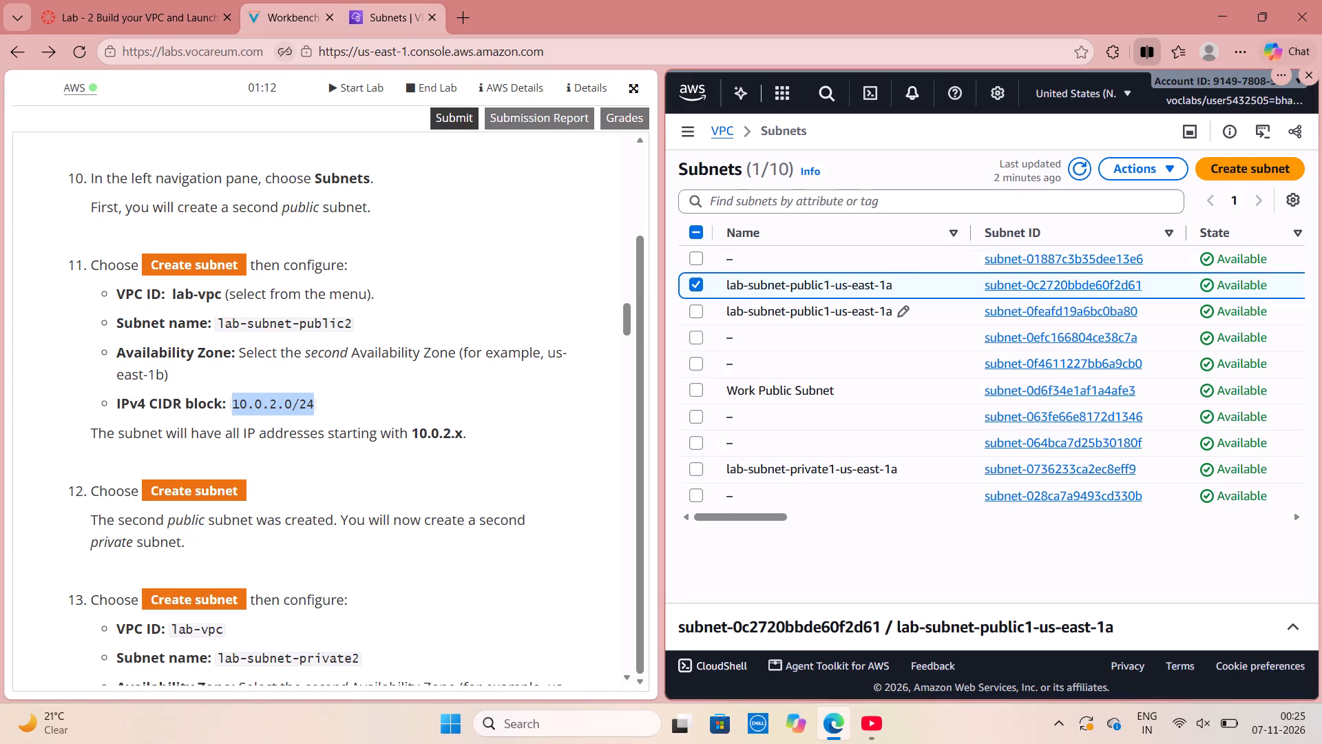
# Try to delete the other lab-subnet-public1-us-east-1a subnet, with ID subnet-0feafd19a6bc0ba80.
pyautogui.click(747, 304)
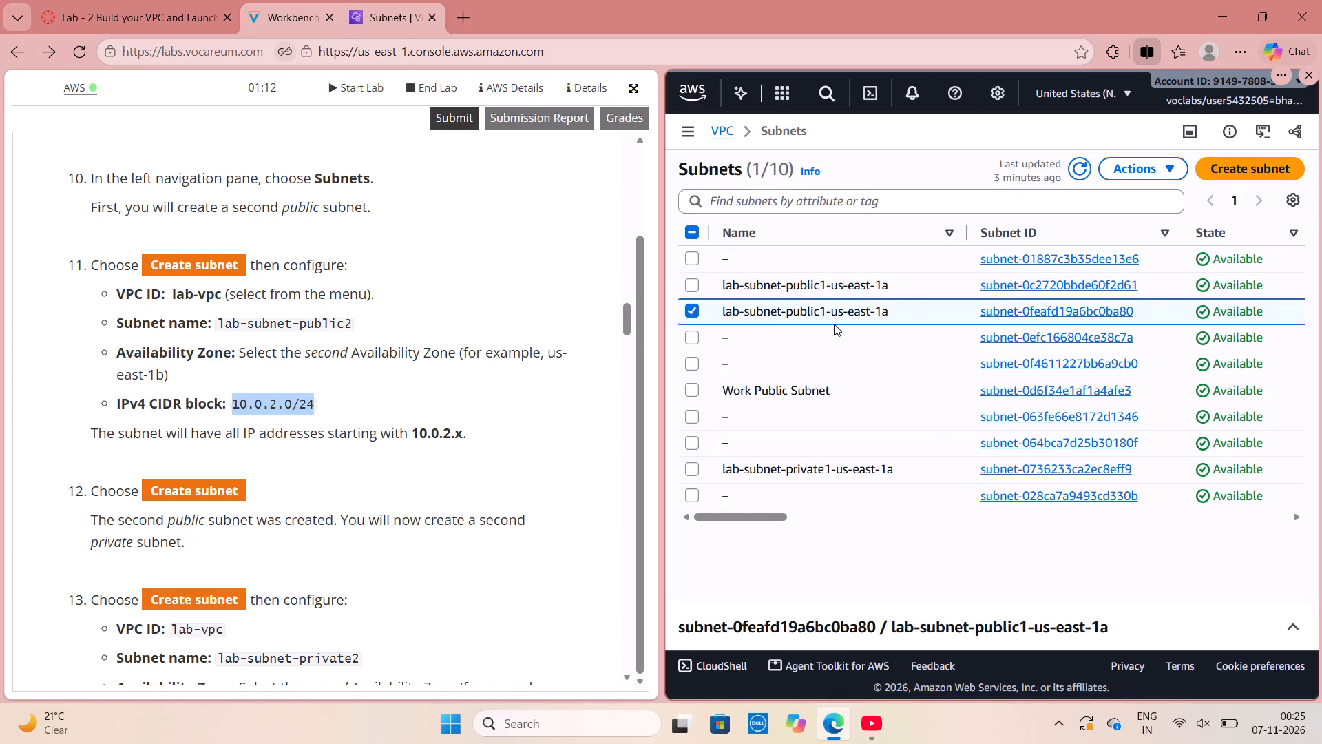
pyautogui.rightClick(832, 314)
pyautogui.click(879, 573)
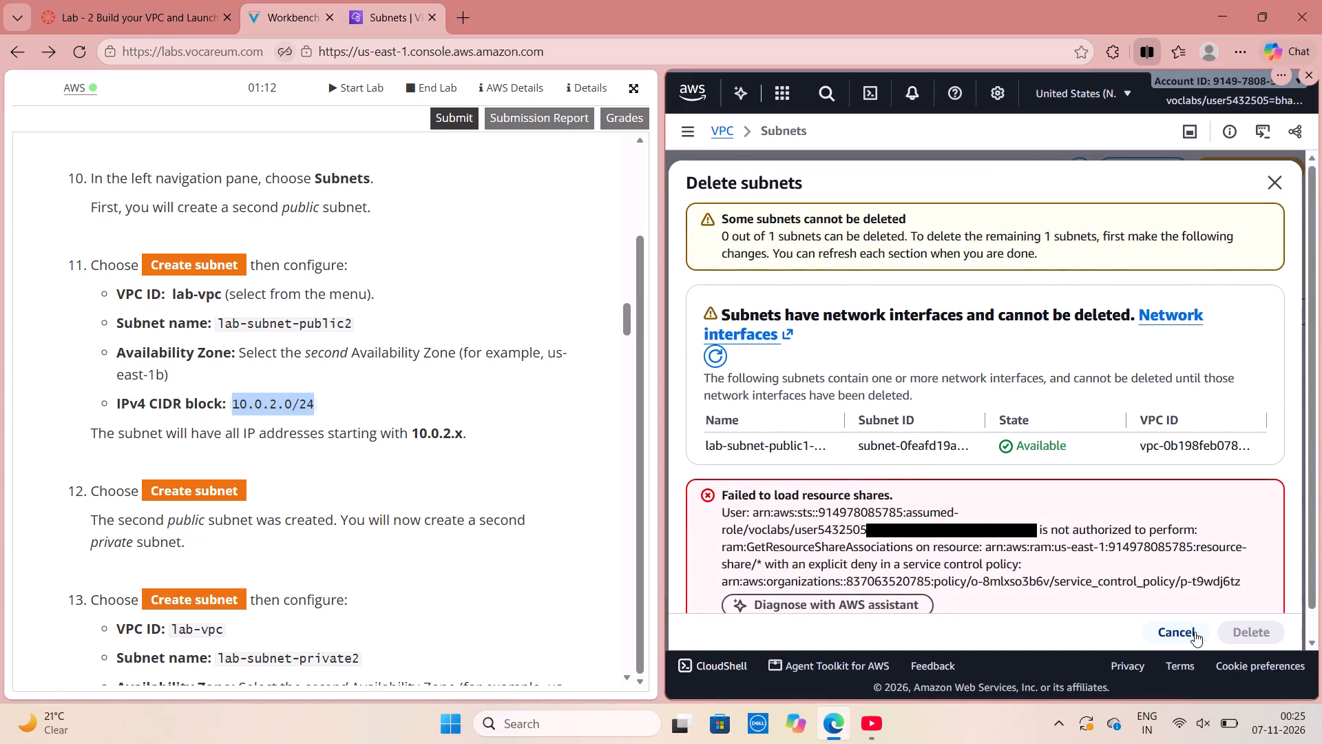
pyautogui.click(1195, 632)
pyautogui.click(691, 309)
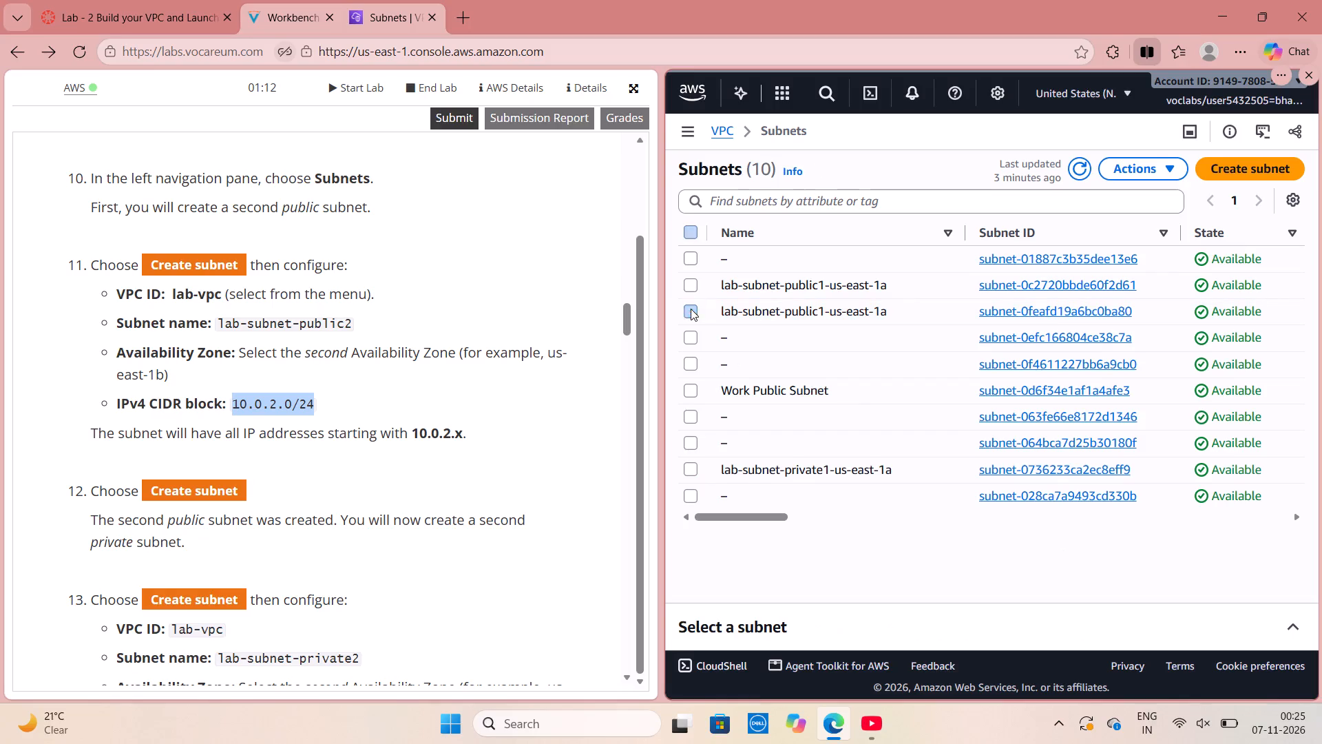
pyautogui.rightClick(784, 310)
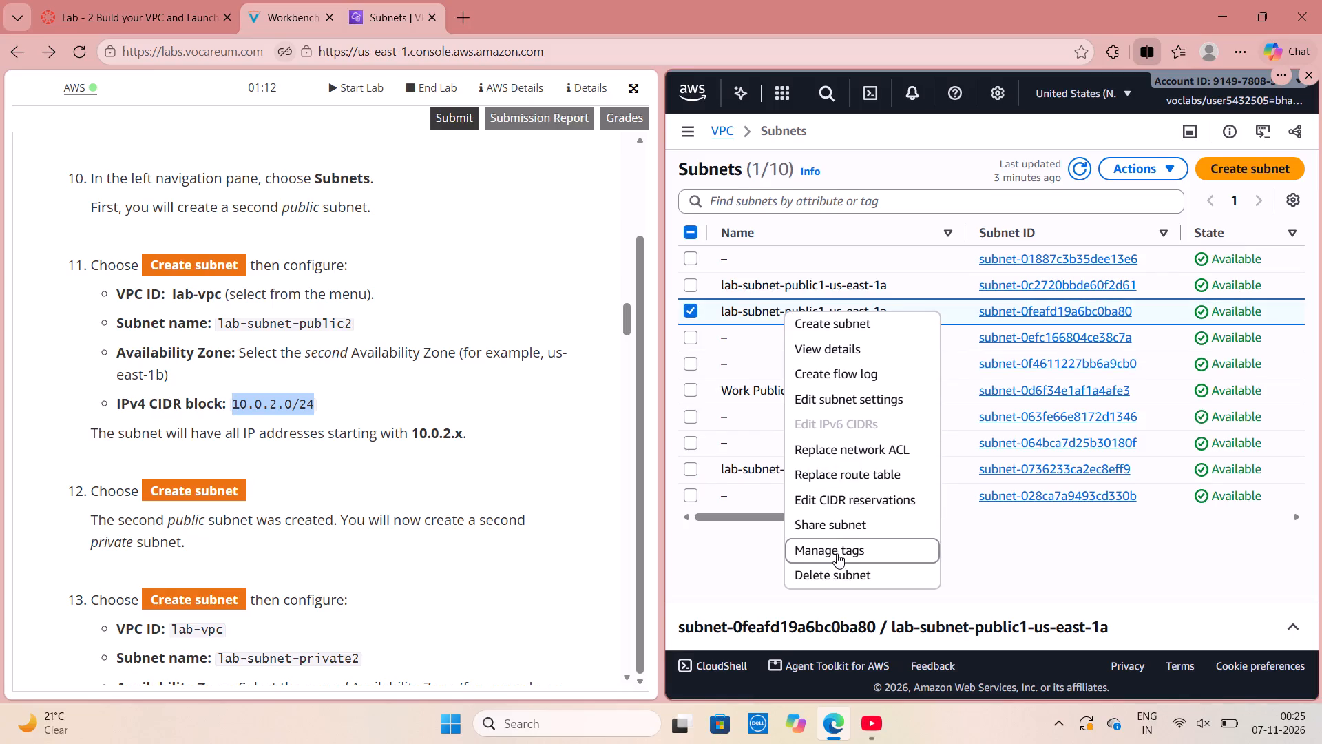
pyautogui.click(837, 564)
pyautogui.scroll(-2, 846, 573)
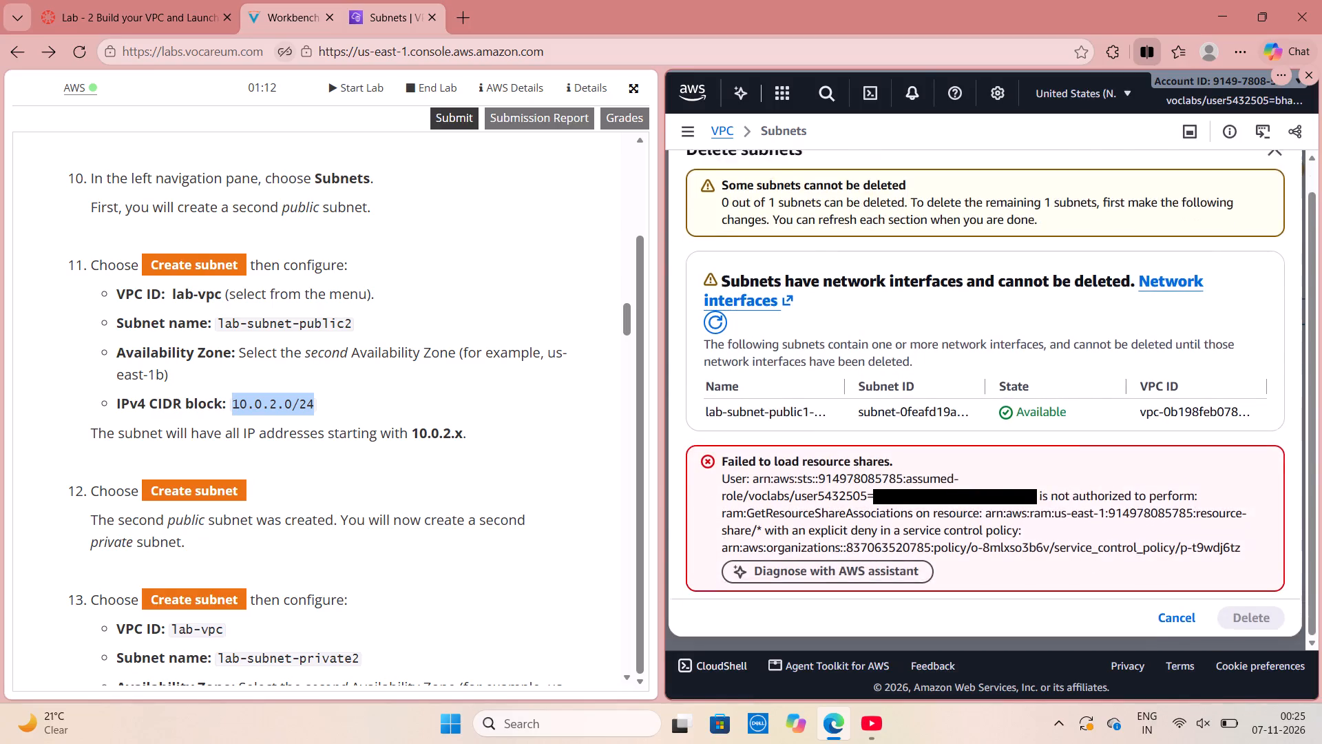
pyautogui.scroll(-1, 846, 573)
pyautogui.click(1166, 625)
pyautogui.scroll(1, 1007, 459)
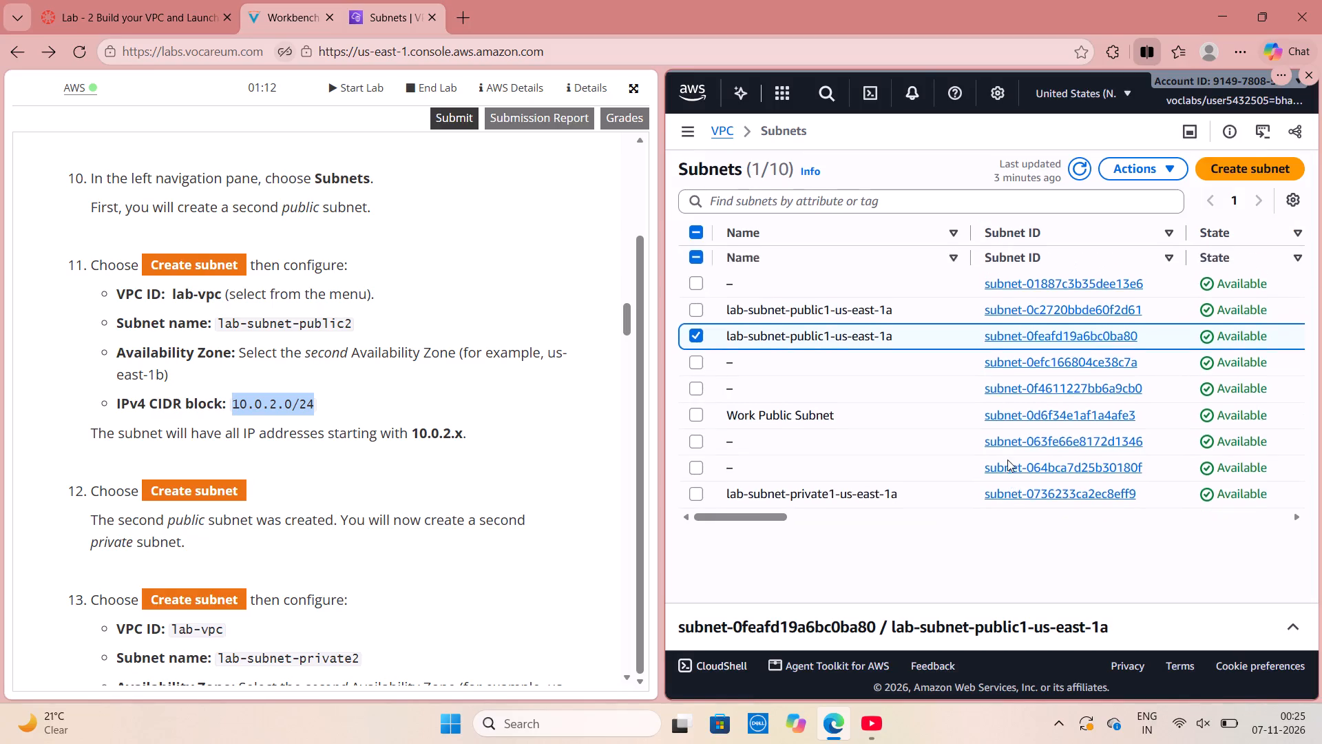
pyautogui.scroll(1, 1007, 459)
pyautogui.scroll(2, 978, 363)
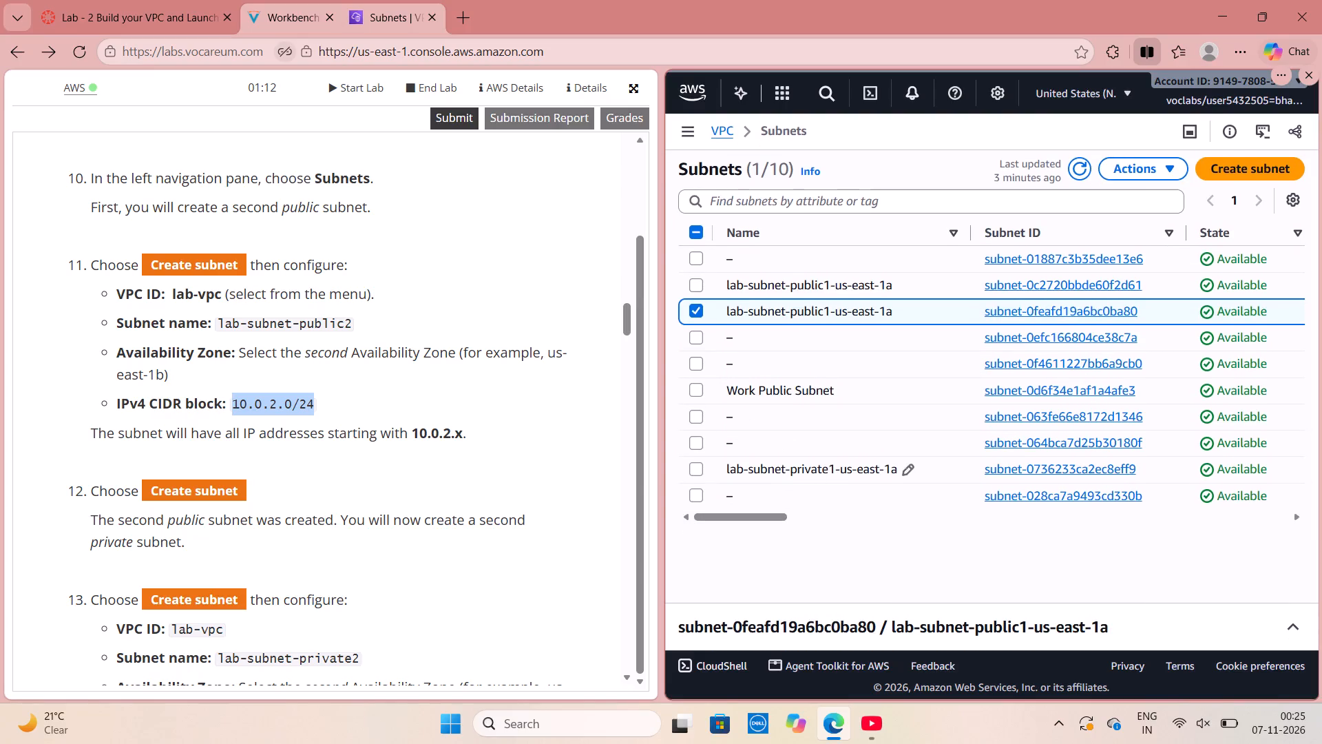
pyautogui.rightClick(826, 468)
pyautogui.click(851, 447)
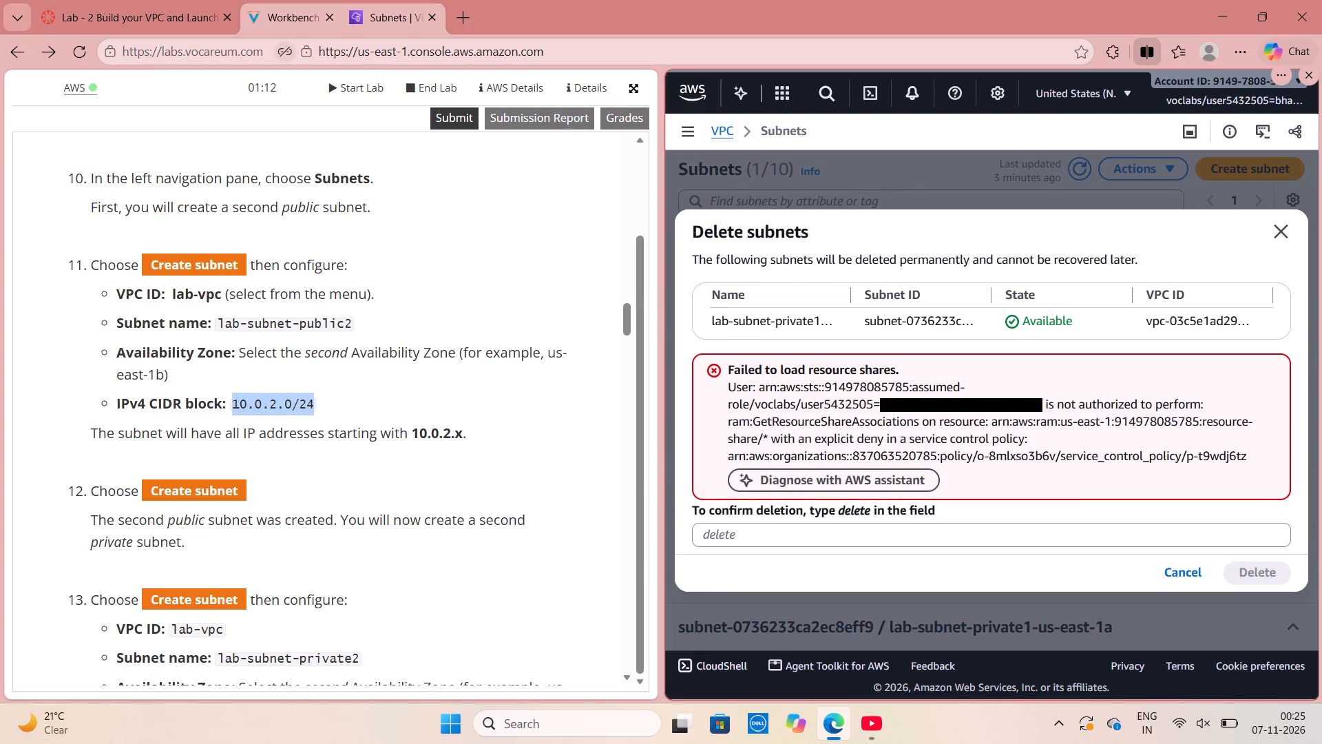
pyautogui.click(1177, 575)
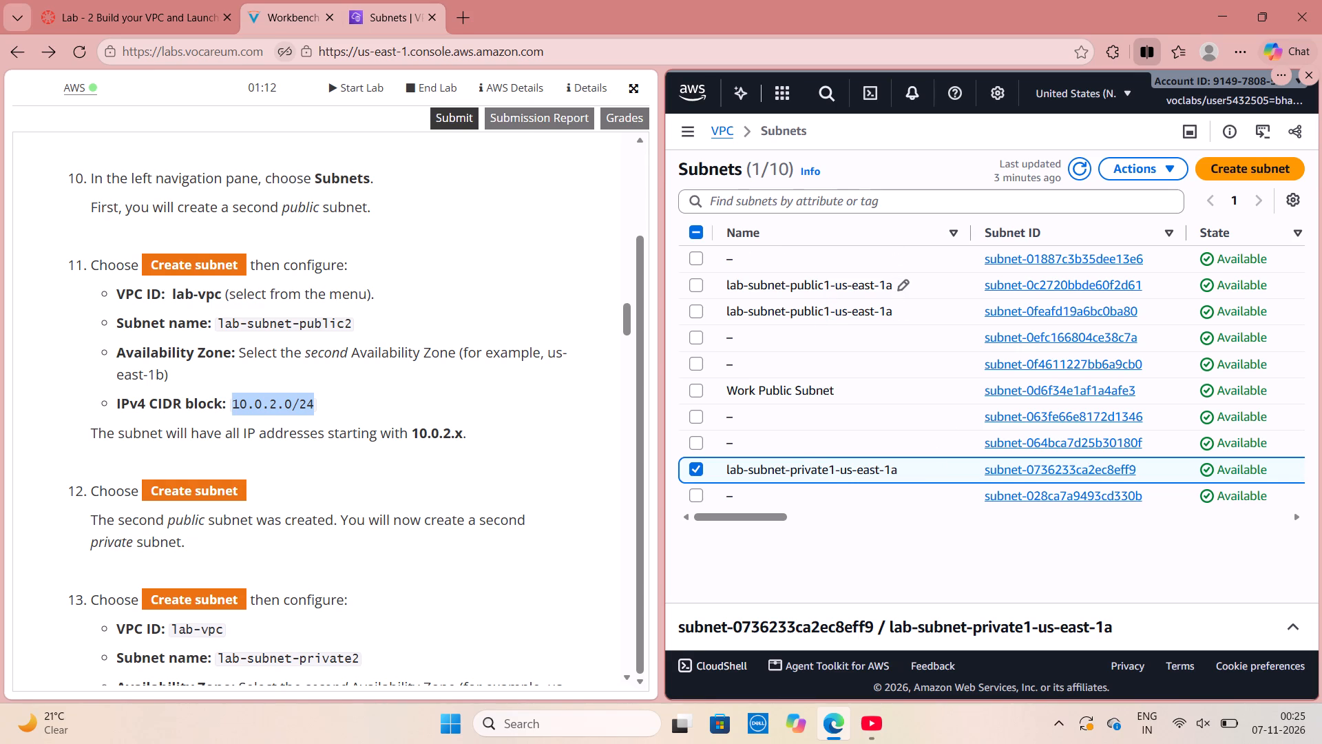
# Select subnet-0c2720bbde60f2d61, examine its VPC and IPv4 CIDR, and sort the subnet list by IPv4 CIDR to compare the blocks.
pyautogui.click(771, 286)
pyautogui.hscroll(-6, 771, 286)
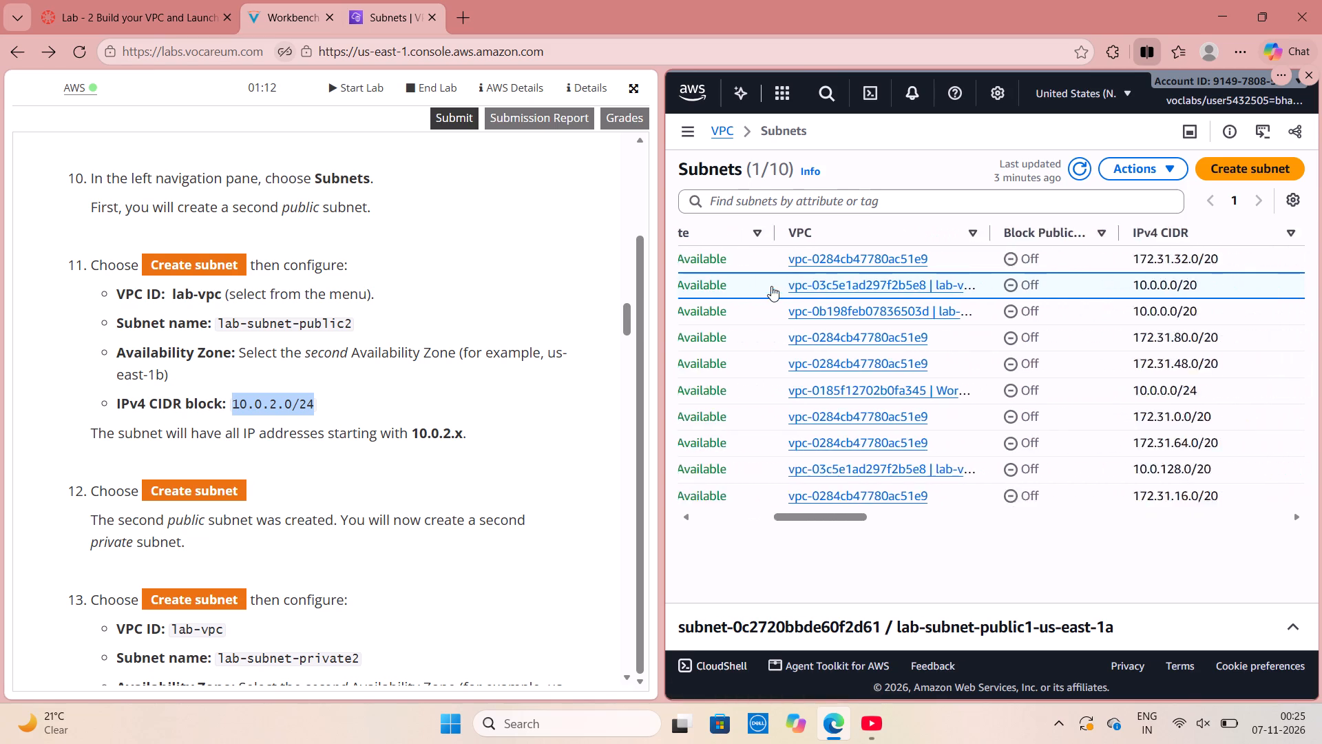
pyautogui.hscroll(-2, 771, 286)
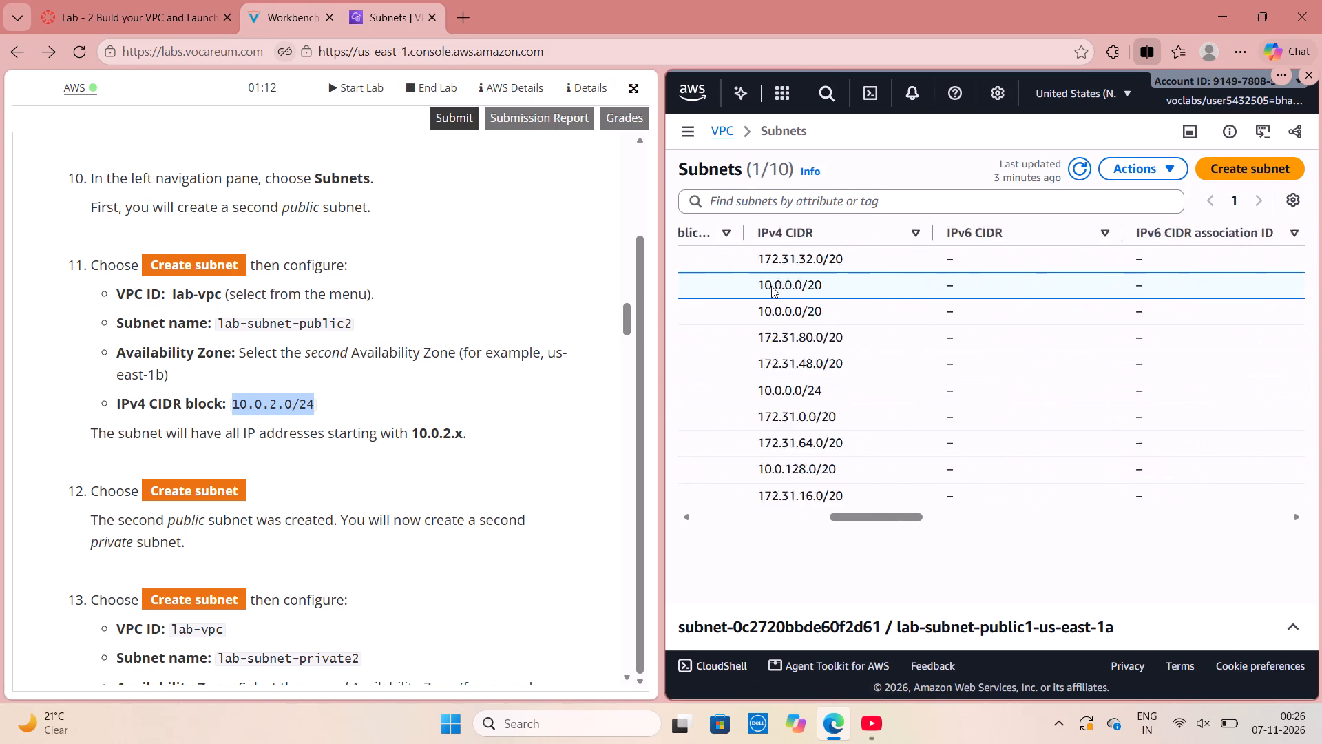
pyautogui.click(851, 287)
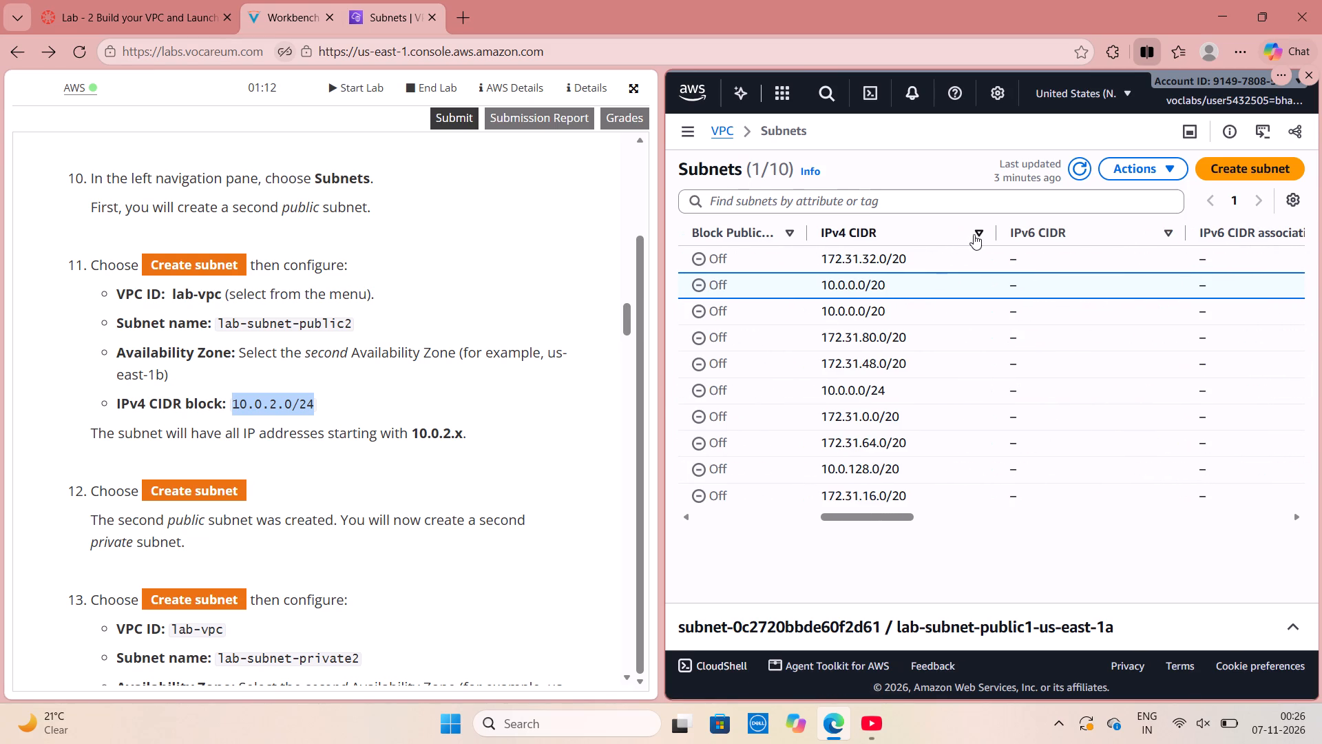
pyautogui.click(978, 231)
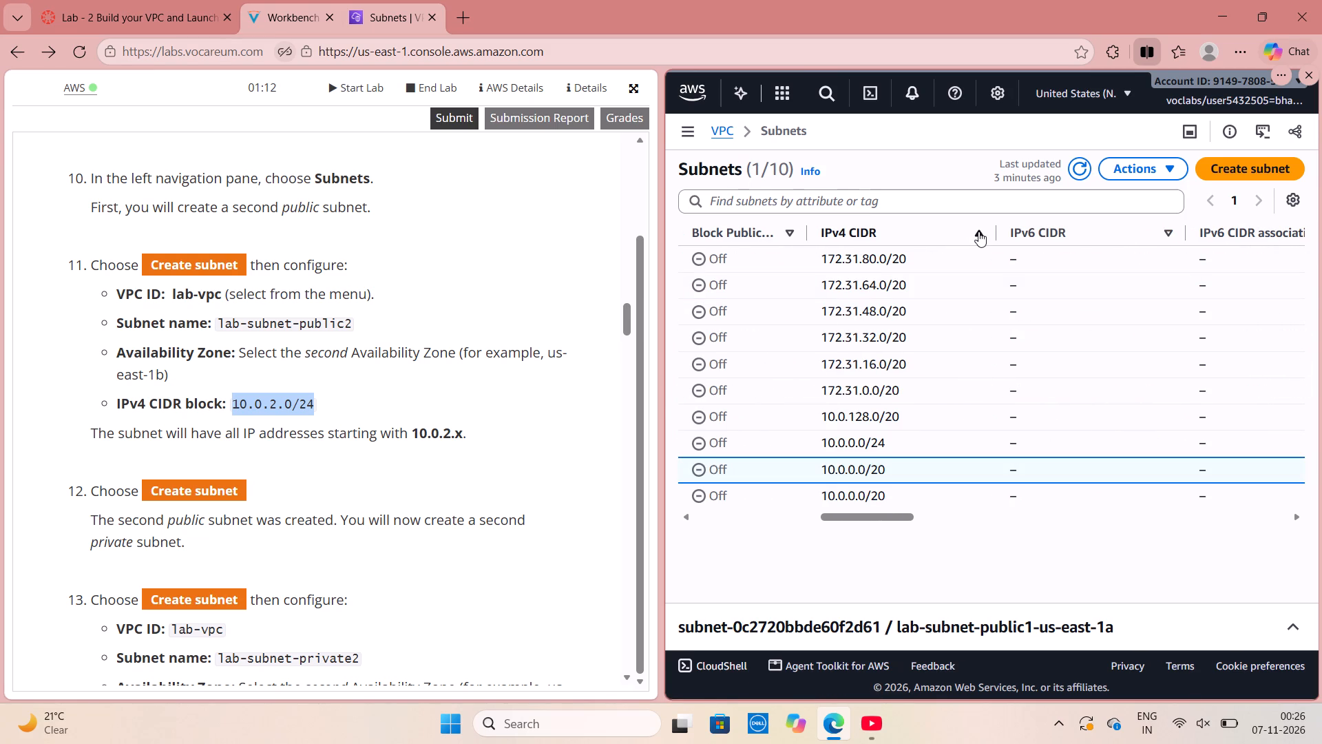
pyautogui.hscroll(11, 956, 312)
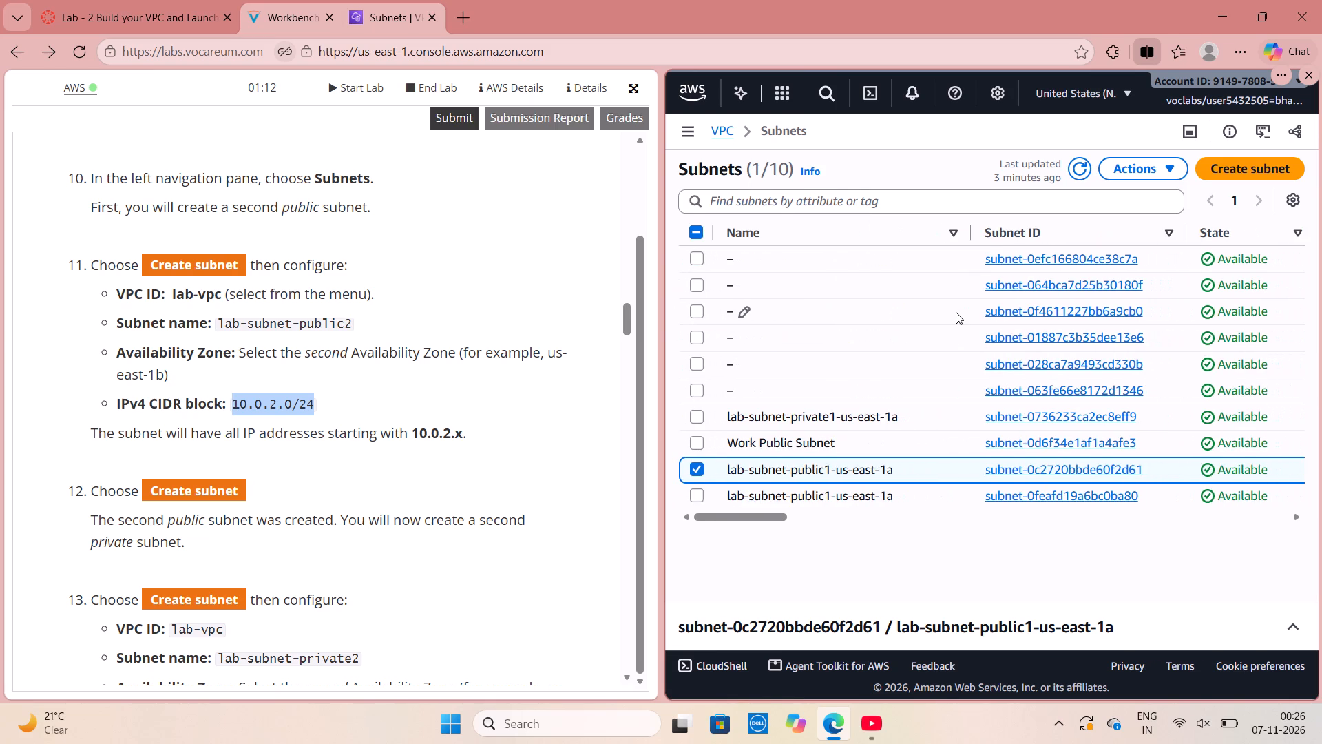
pyautogui.scroll(3, 956, 312)
pyautogui.hscroll(-2, 956, 312)
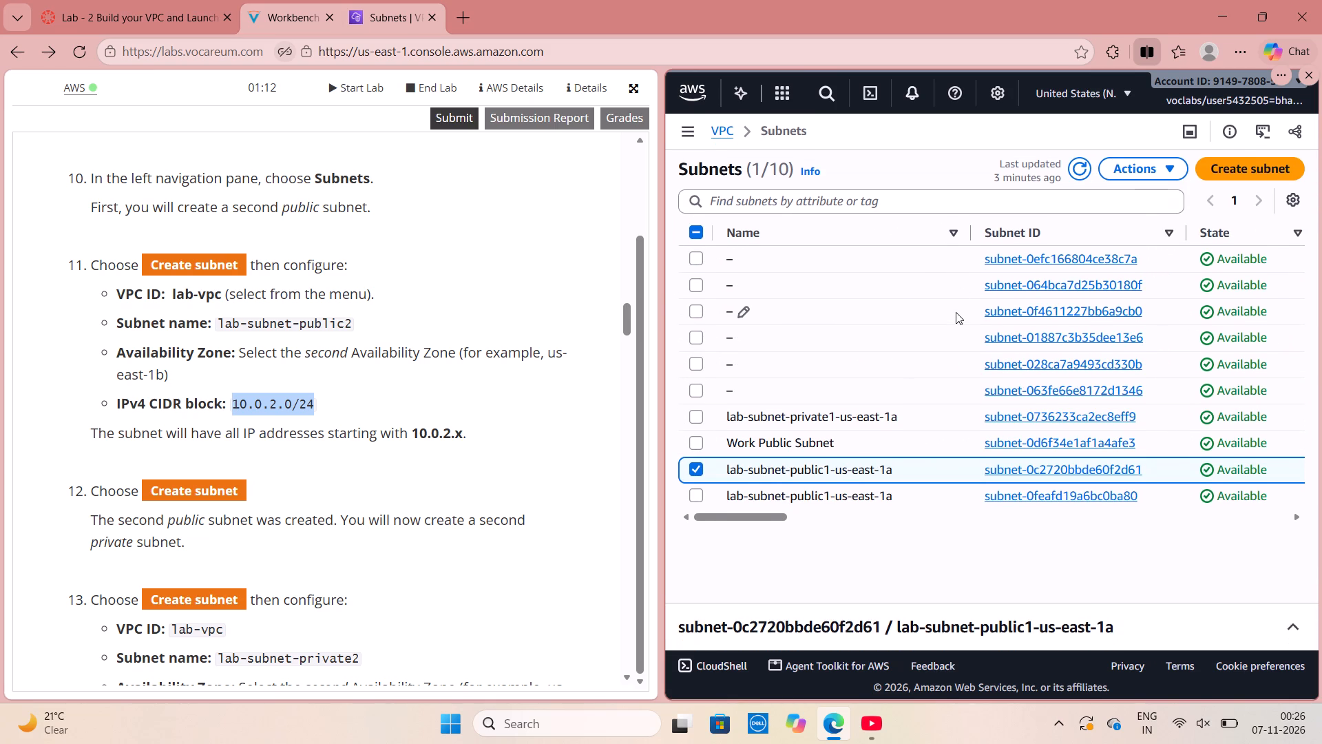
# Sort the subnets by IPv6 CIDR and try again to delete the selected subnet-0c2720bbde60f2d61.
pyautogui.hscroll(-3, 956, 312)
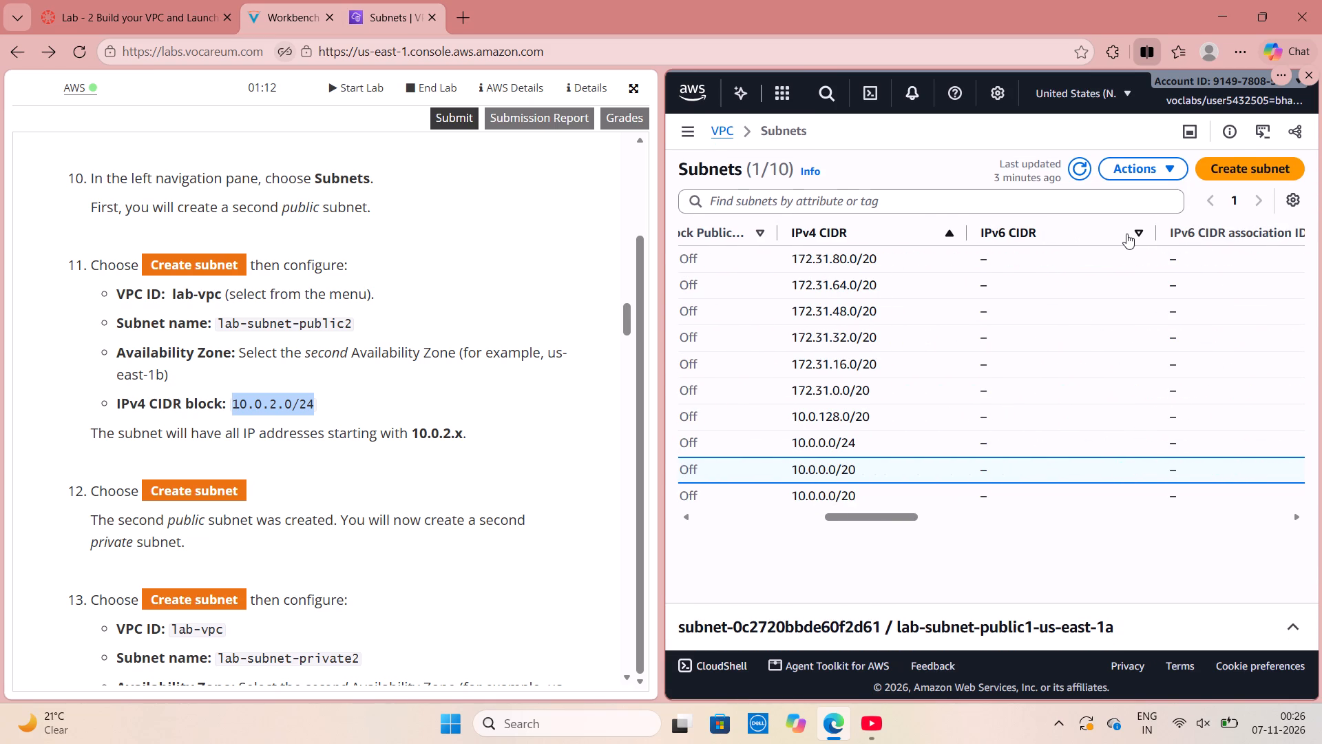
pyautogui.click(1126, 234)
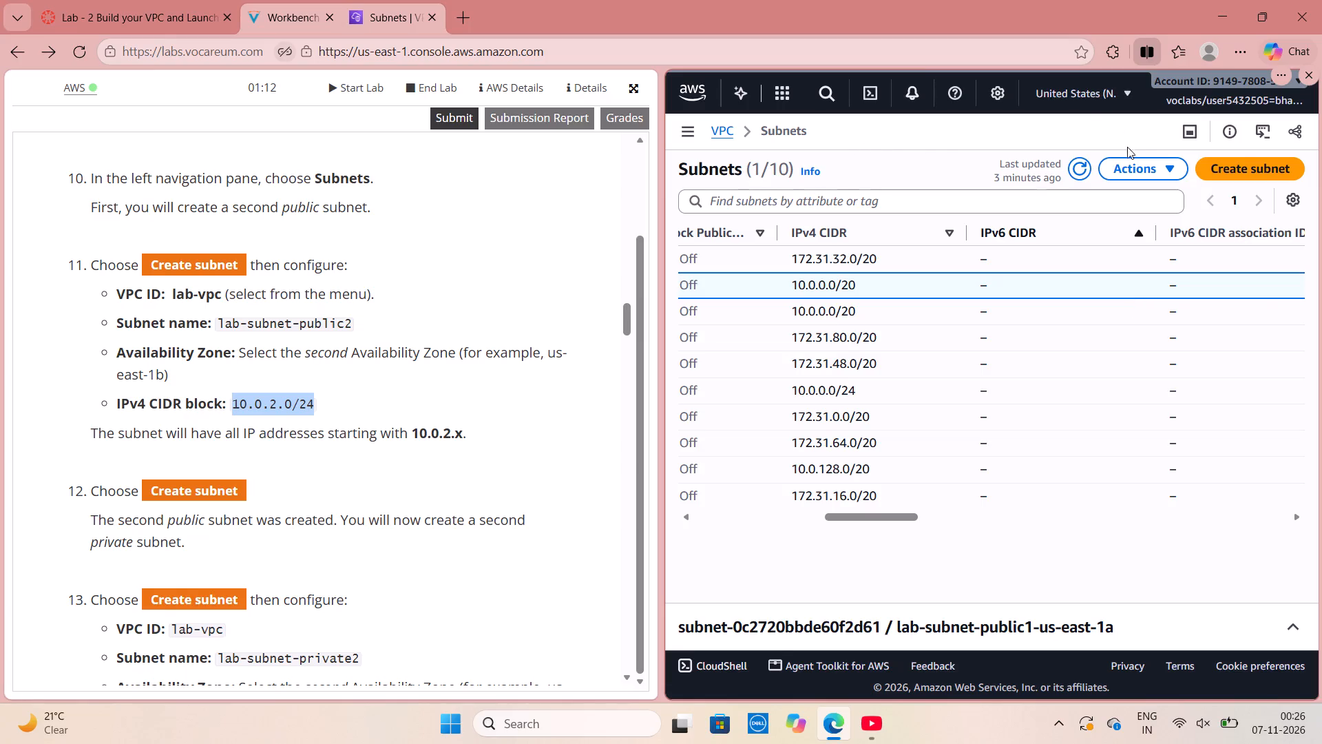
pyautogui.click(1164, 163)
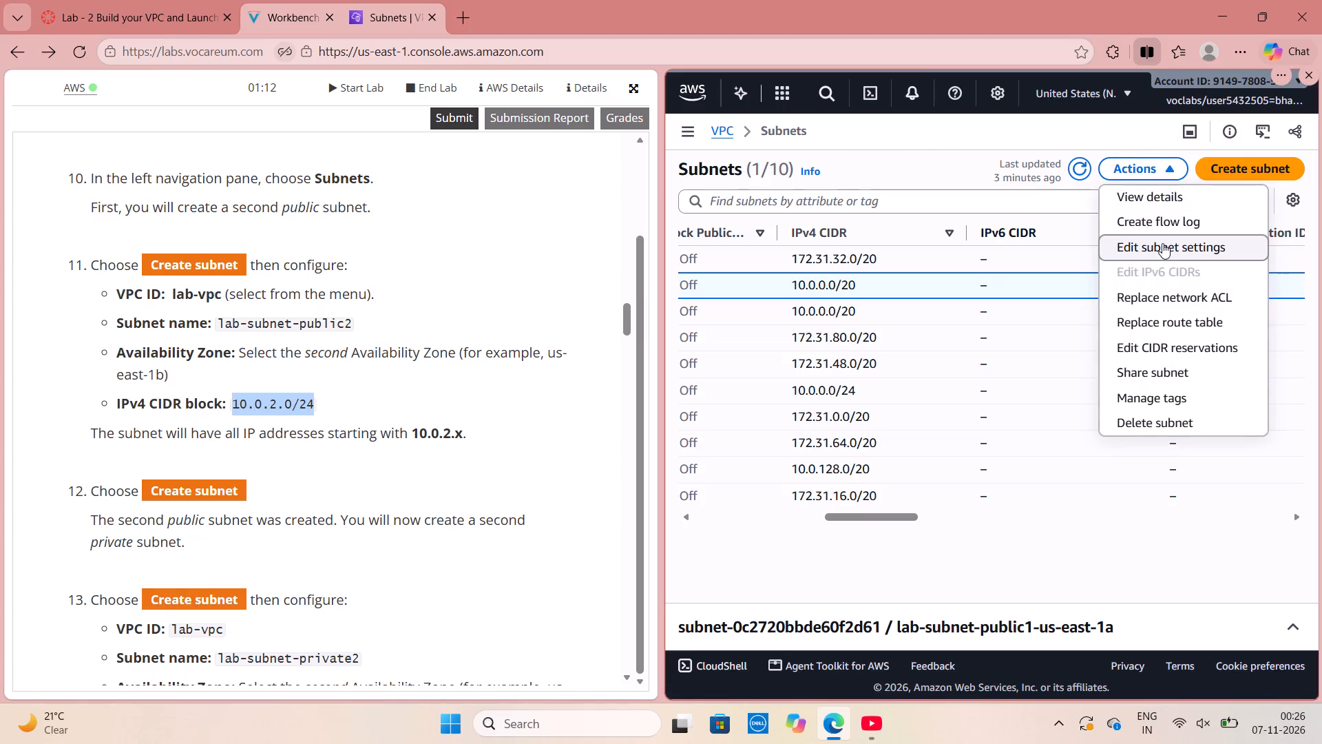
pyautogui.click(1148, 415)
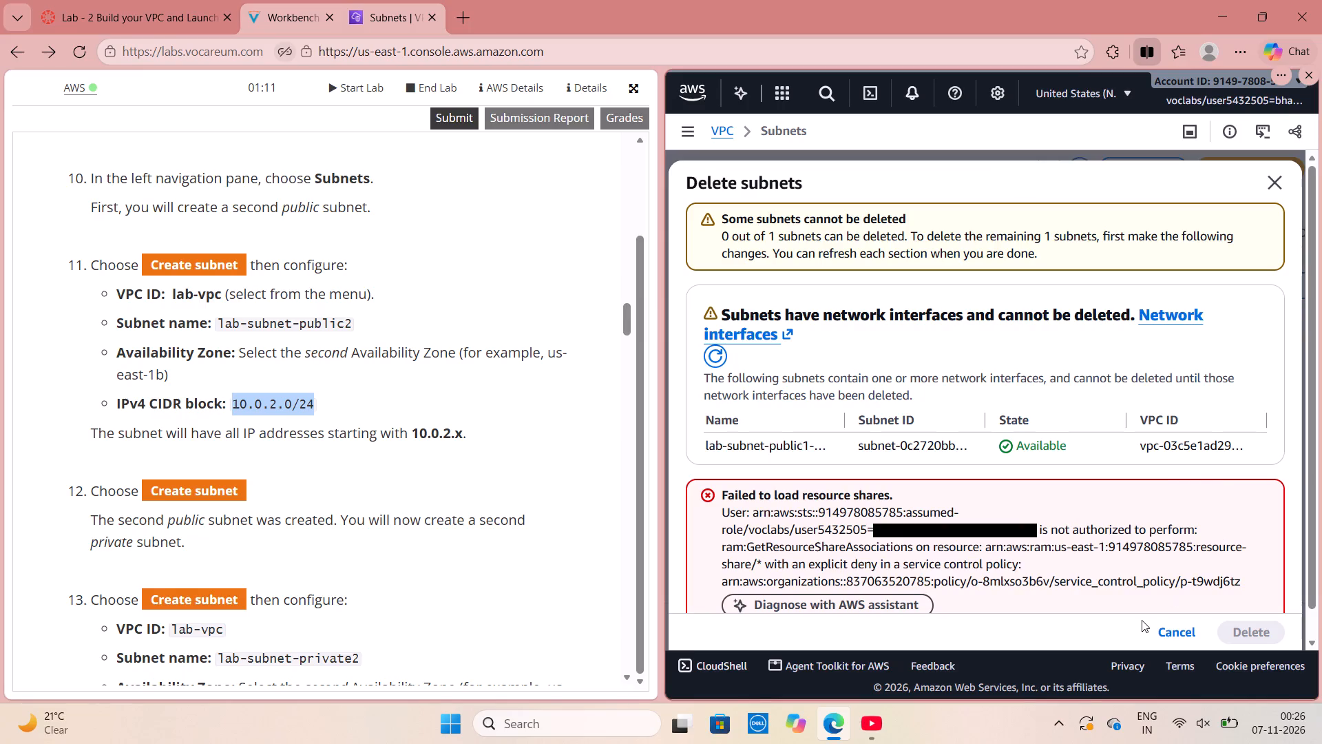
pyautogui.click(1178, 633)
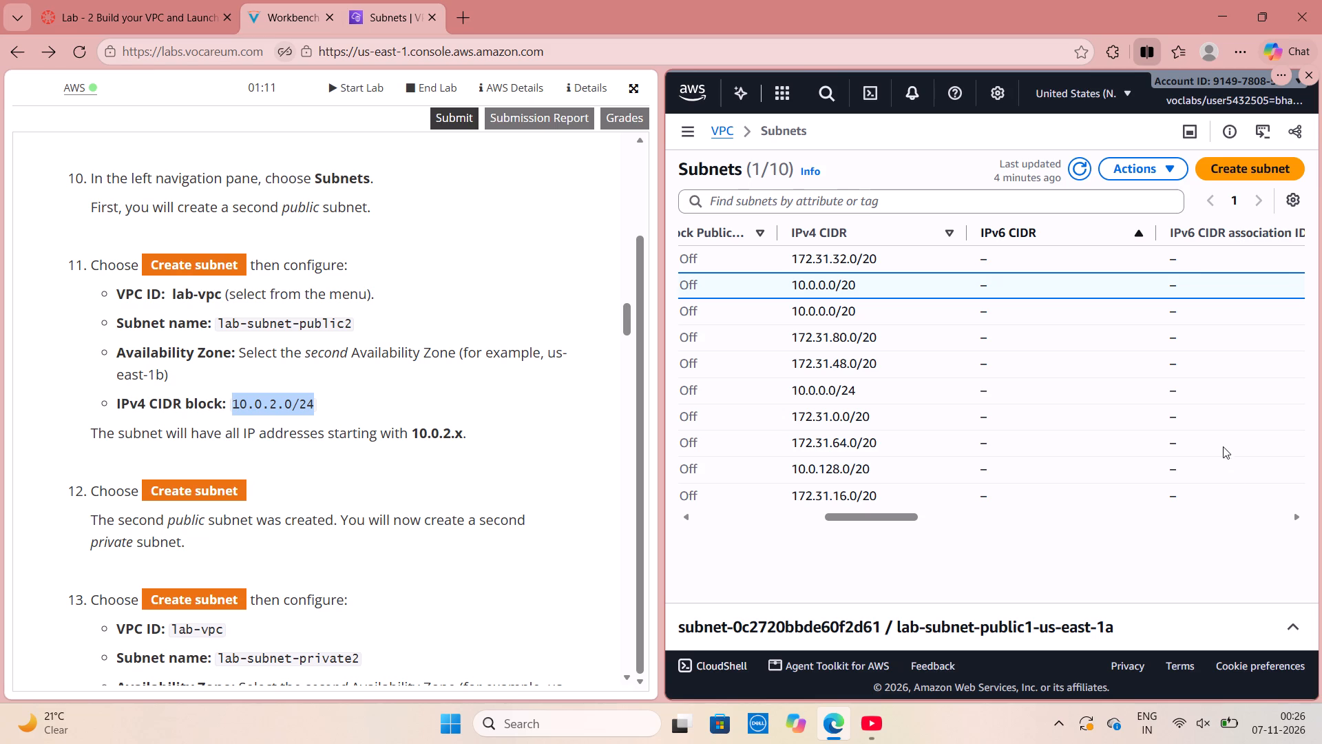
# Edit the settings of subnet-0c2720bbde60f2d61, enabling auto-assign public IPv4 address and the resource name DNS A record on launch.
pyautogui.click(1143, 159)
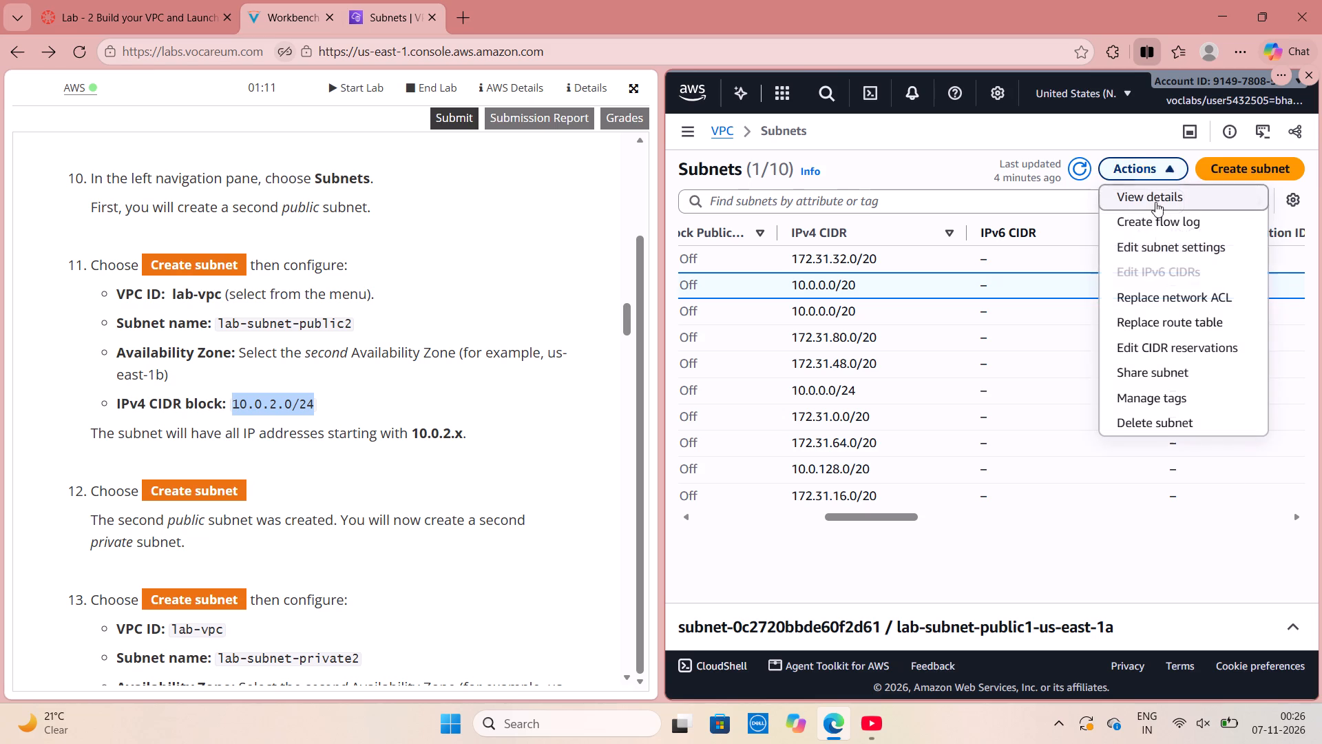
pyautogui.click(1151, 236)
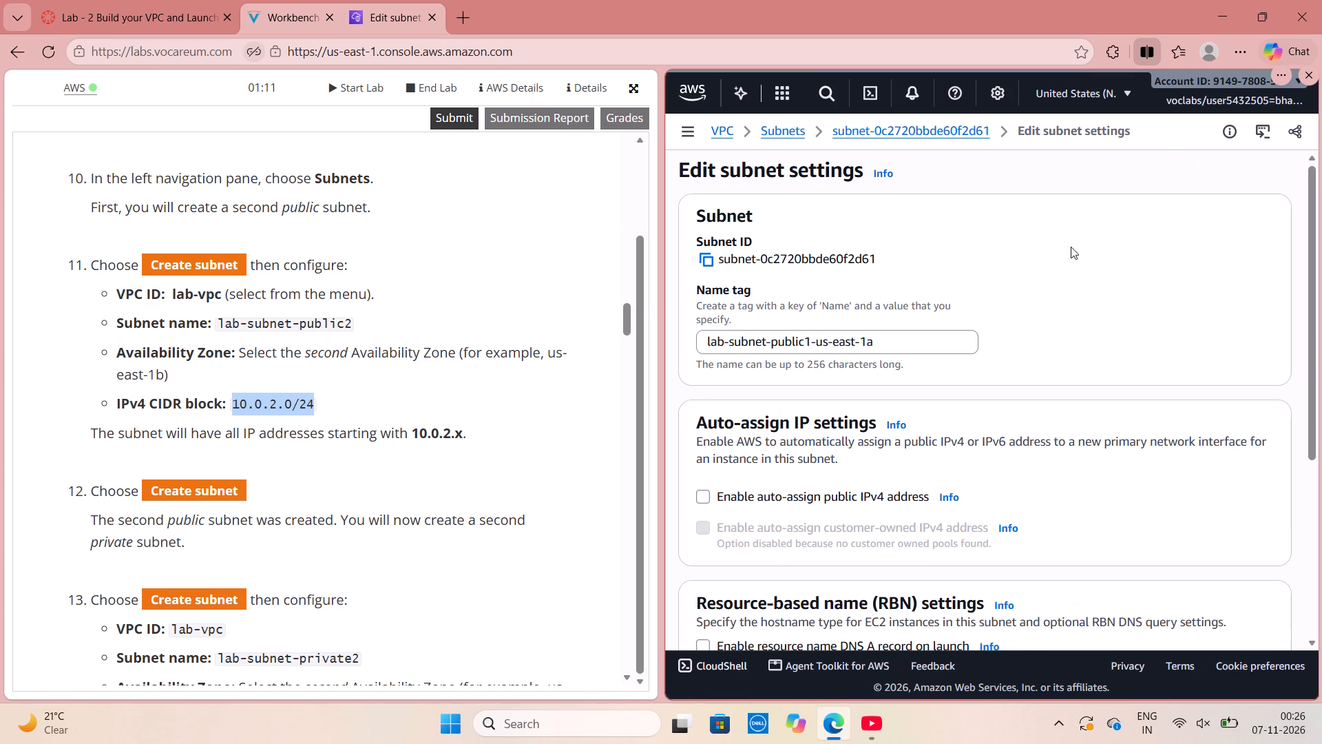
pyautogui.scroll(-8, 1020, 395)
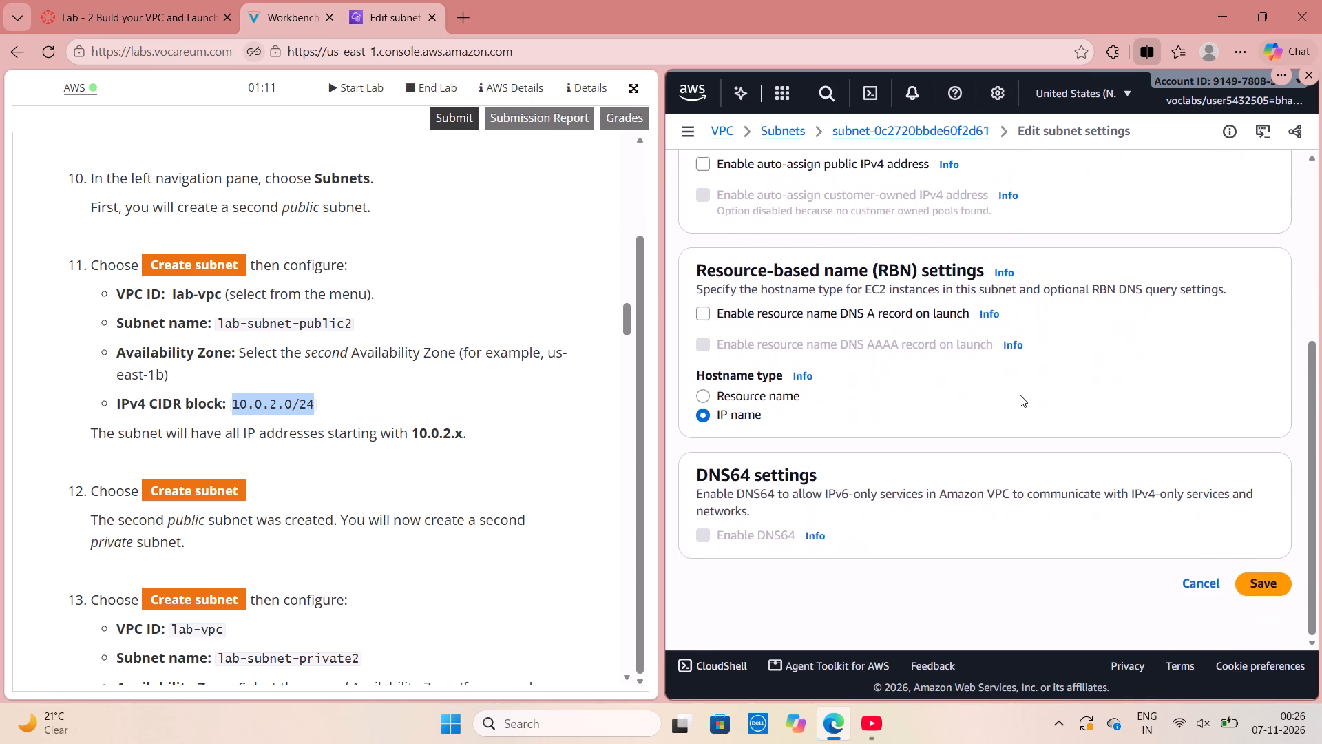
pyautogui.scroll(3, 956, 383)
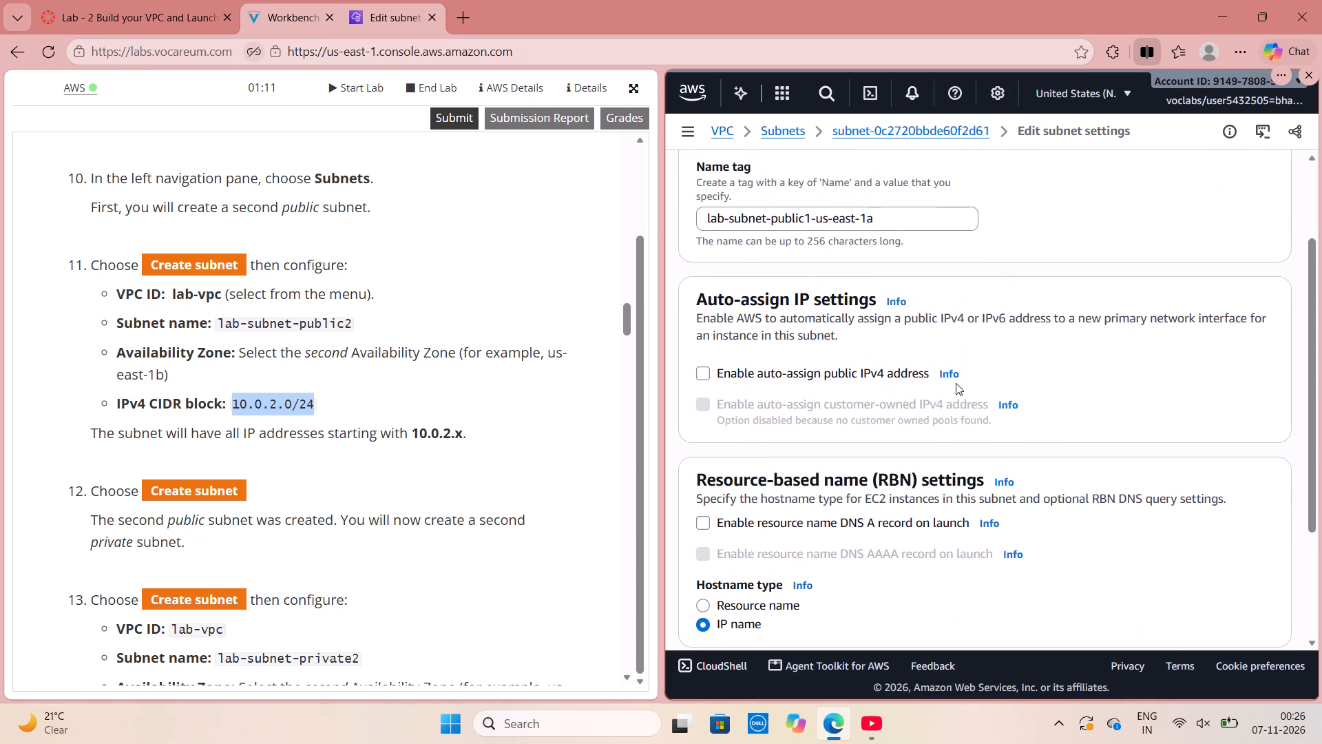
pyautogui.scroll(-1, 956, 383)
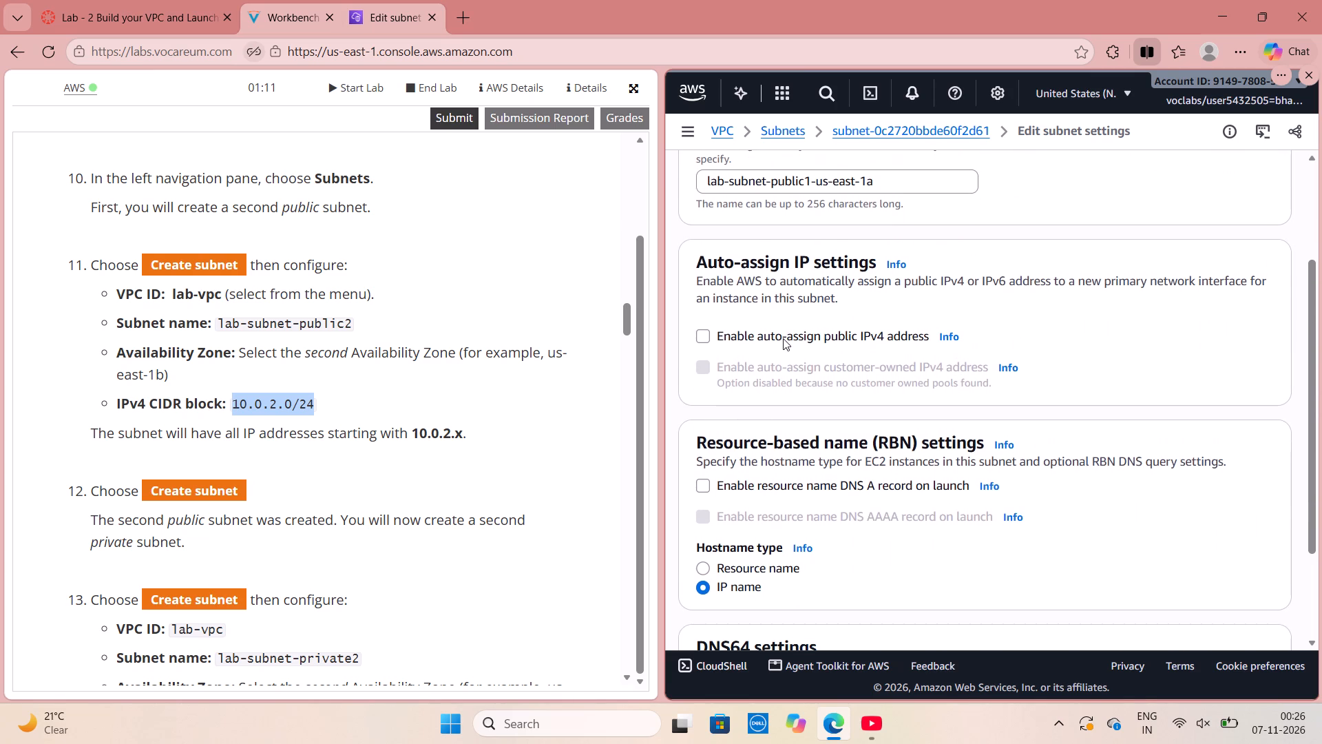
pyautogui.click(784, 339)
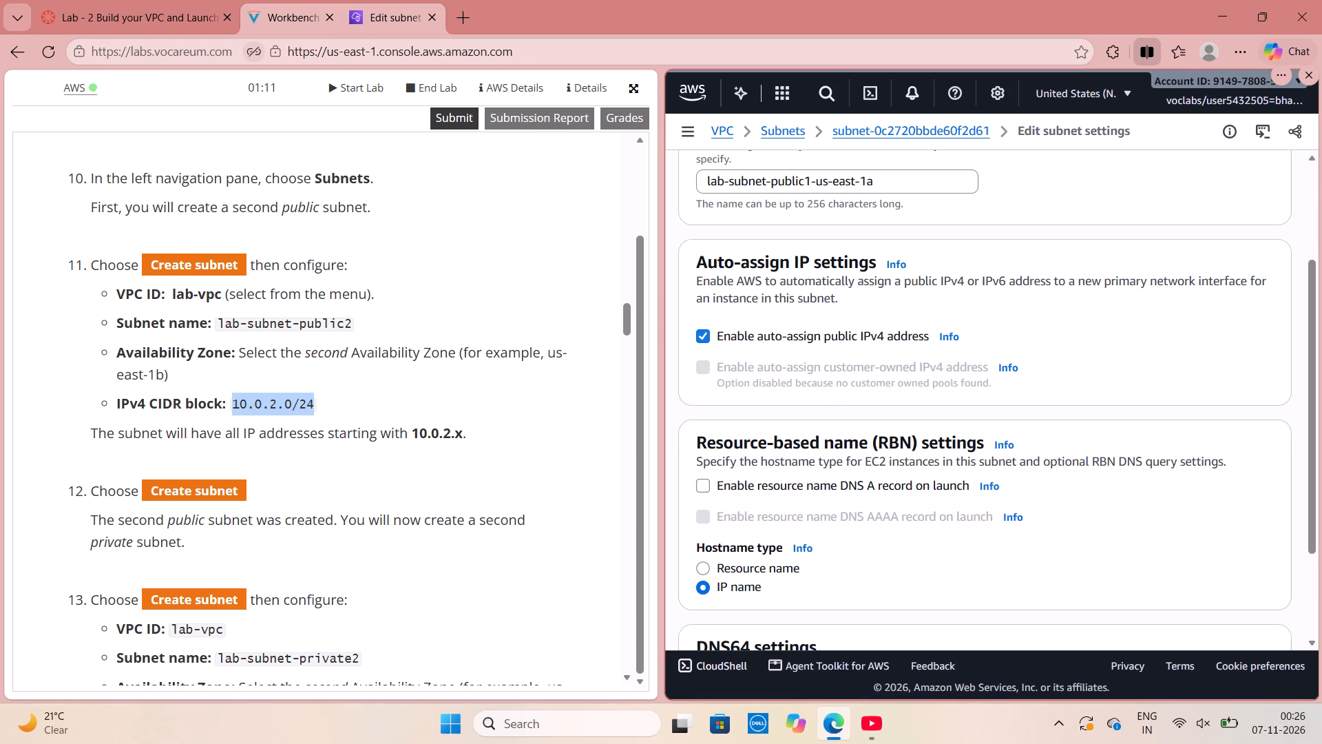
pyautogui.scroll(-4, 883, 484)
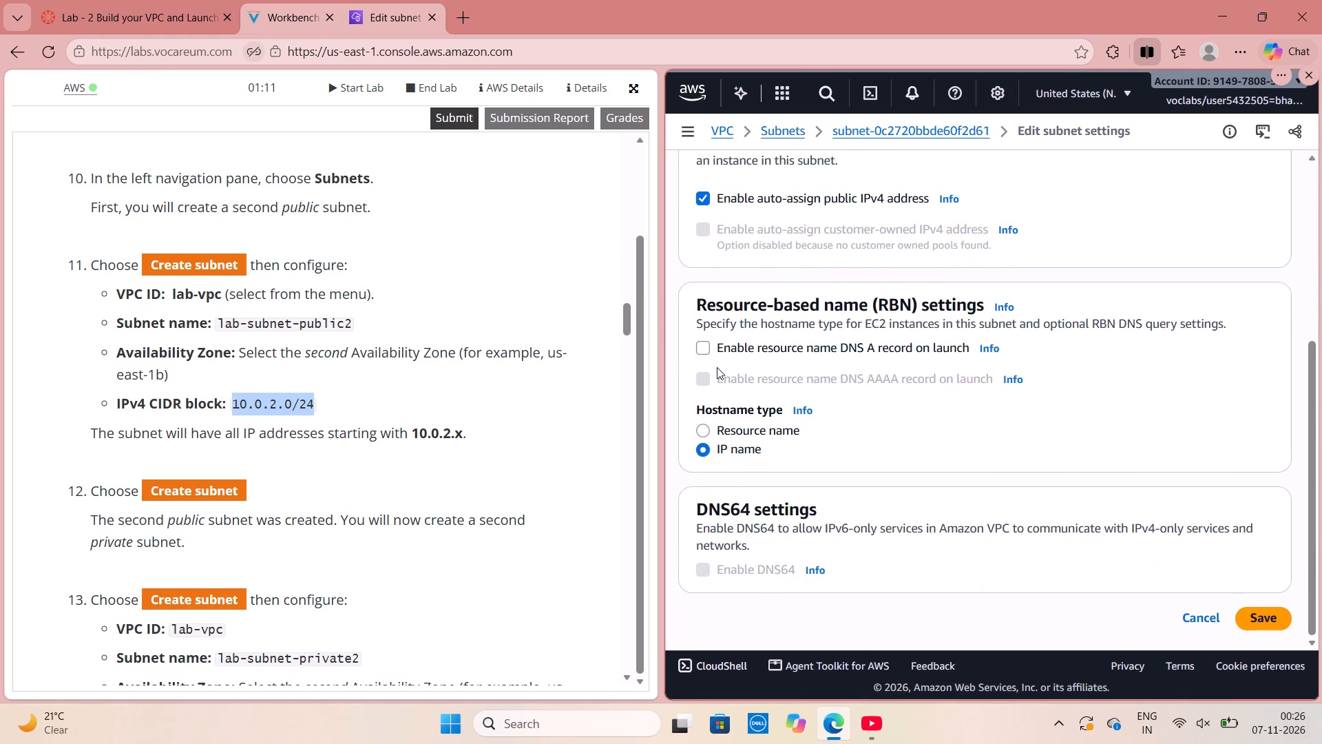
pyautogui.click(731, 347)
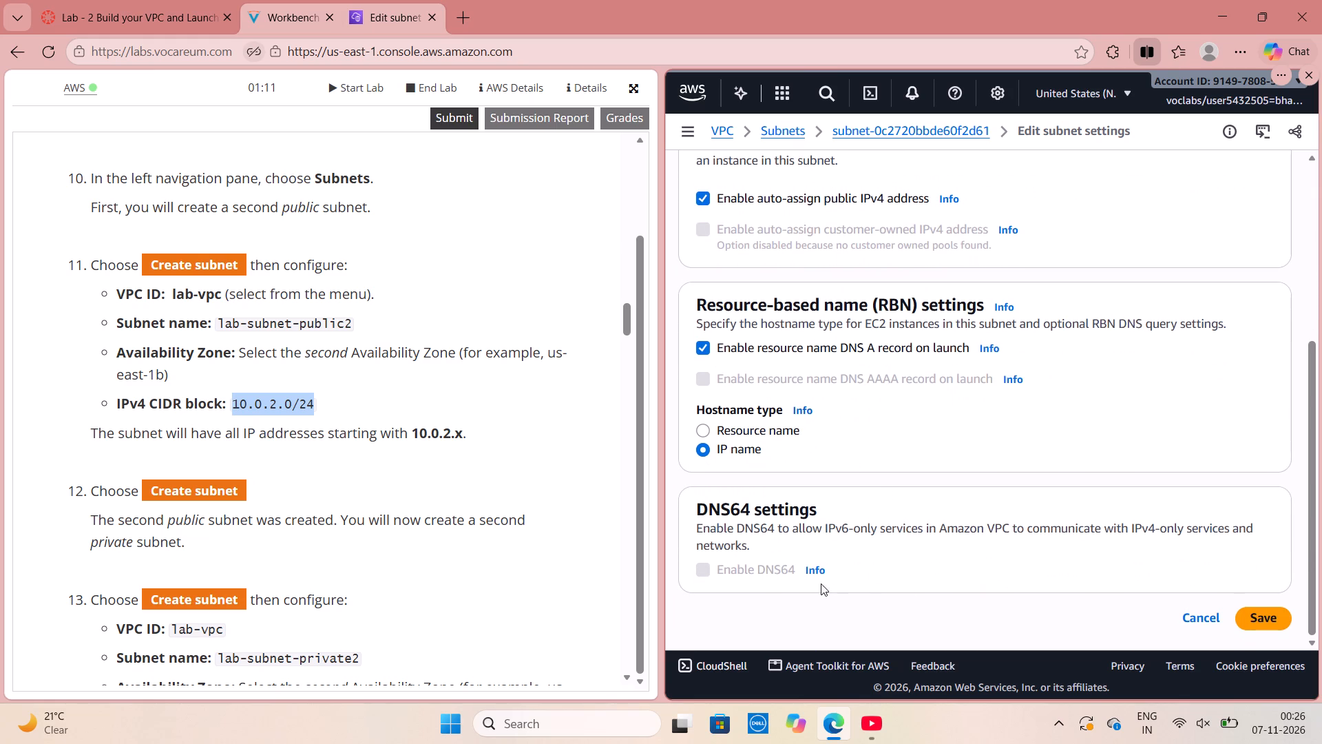
# Consult the DNS64 help and its linked VPC IP addressing documentation, and return to the VPC console.
pyautogui.click(813, 574)
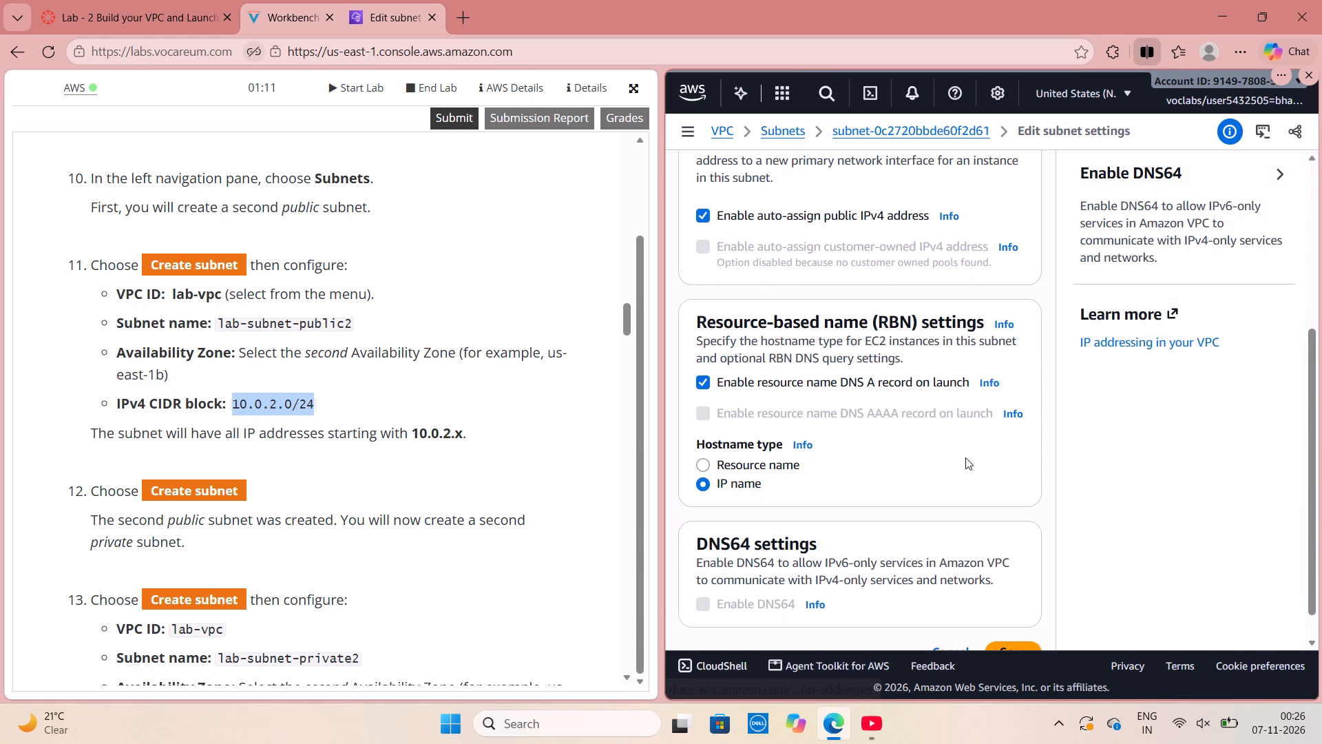
pyautogui.click(1145, 340)
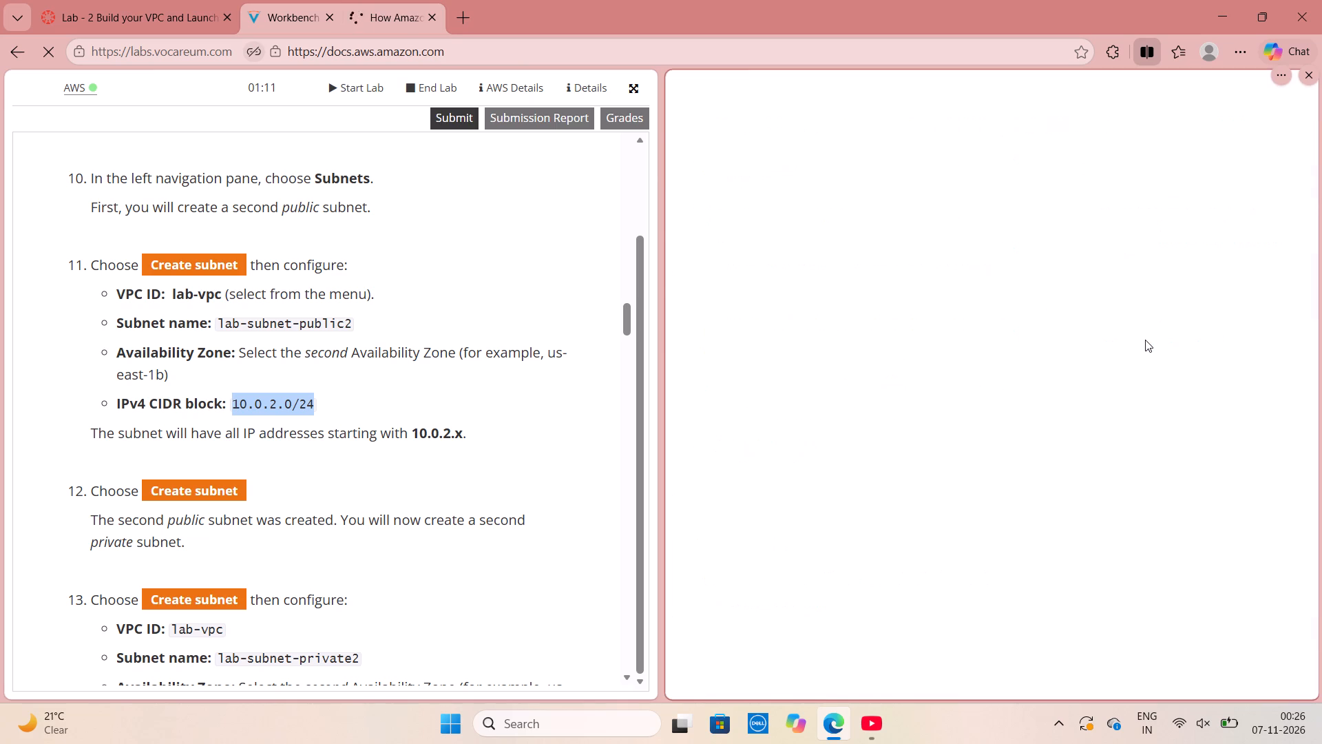
pyautogui.scroll(-6, 1145, 340)
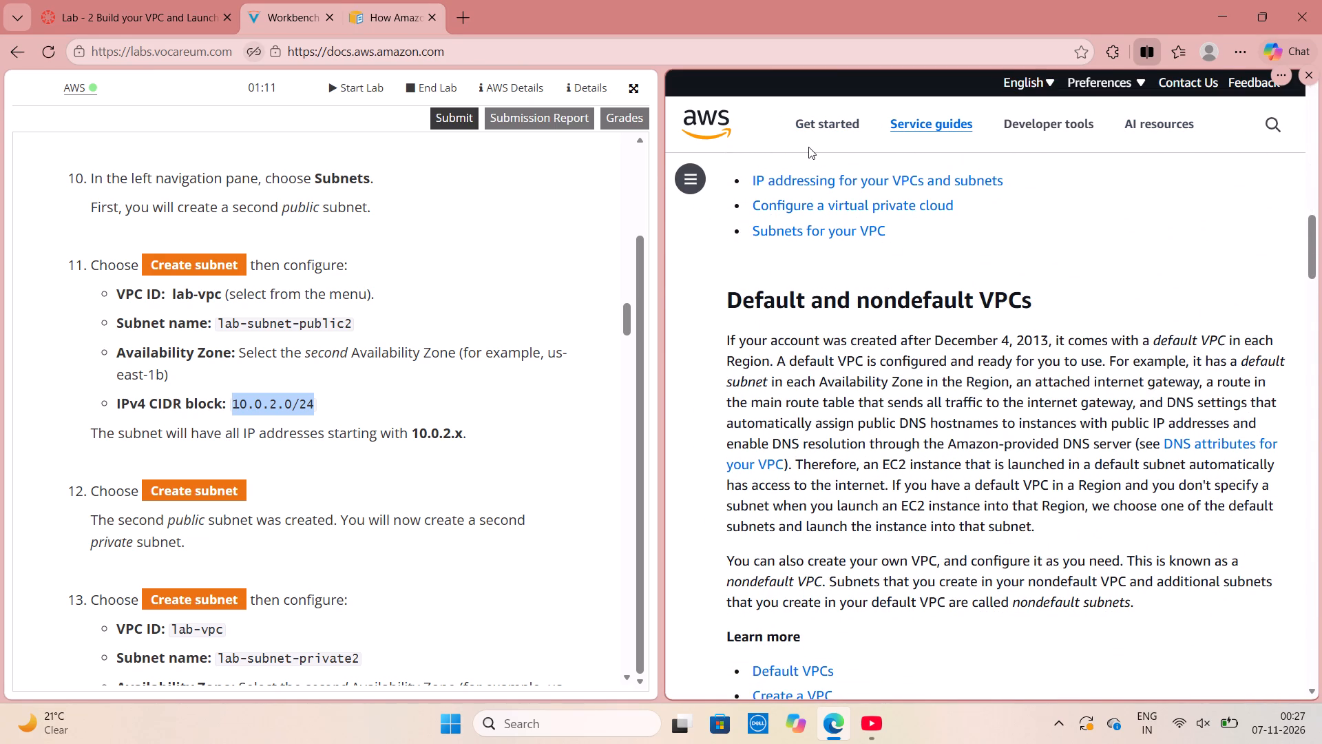
pyautogui.hscroll(17, 808, 147)
pyautogui.hscroll(12, 808, 147)
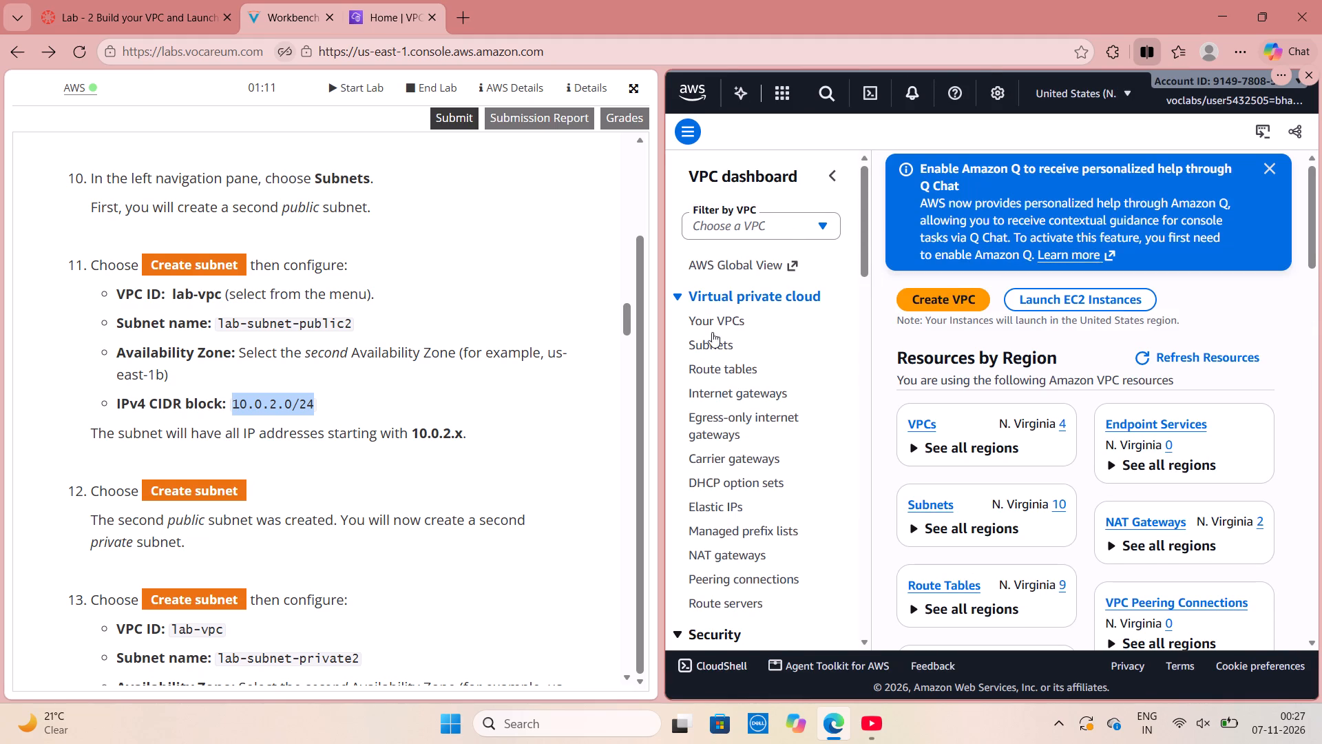
# Add a prefix-type IPv4 CIDR reservation of 10.0.2.0/24 to the lab-subnet-public1-us-east-1a subnet with ID subnet-0c2720bbde60f2d61.
pyautogui.click(708, 343)
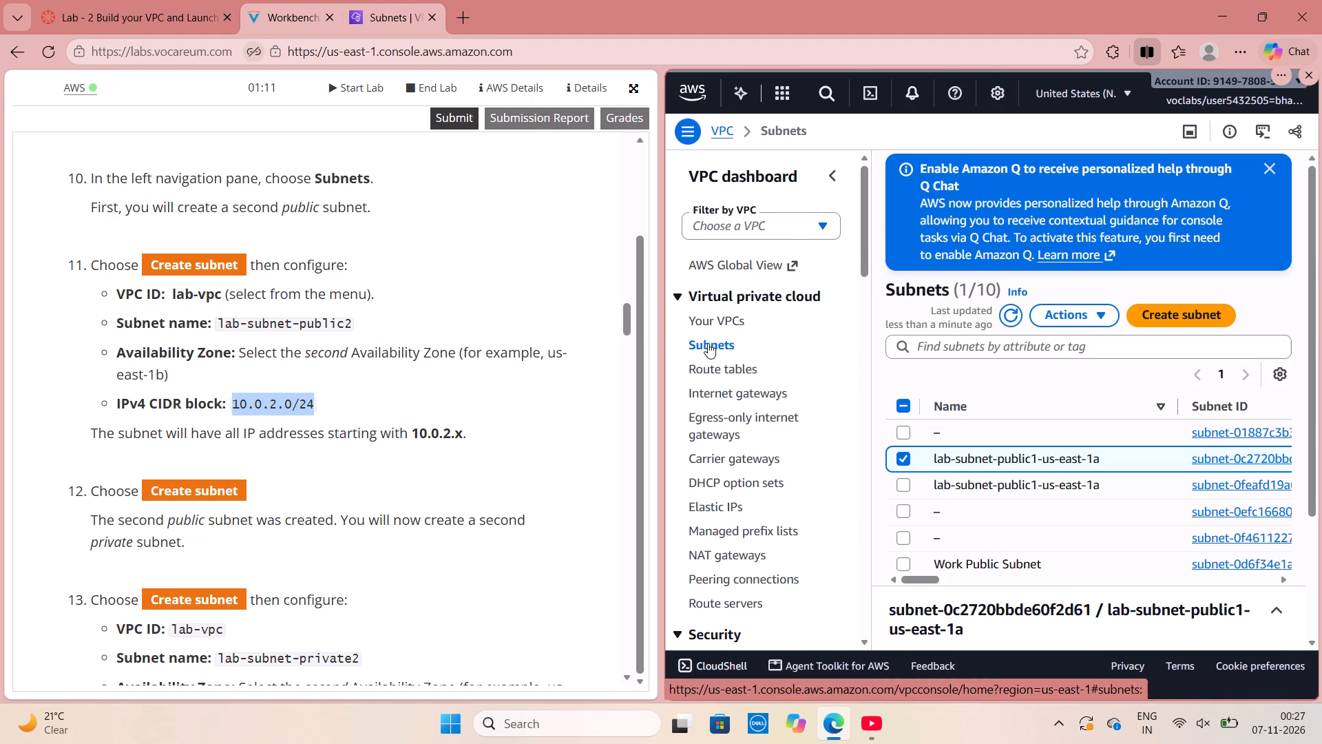
pyautogui.rightClick(1065, 459)
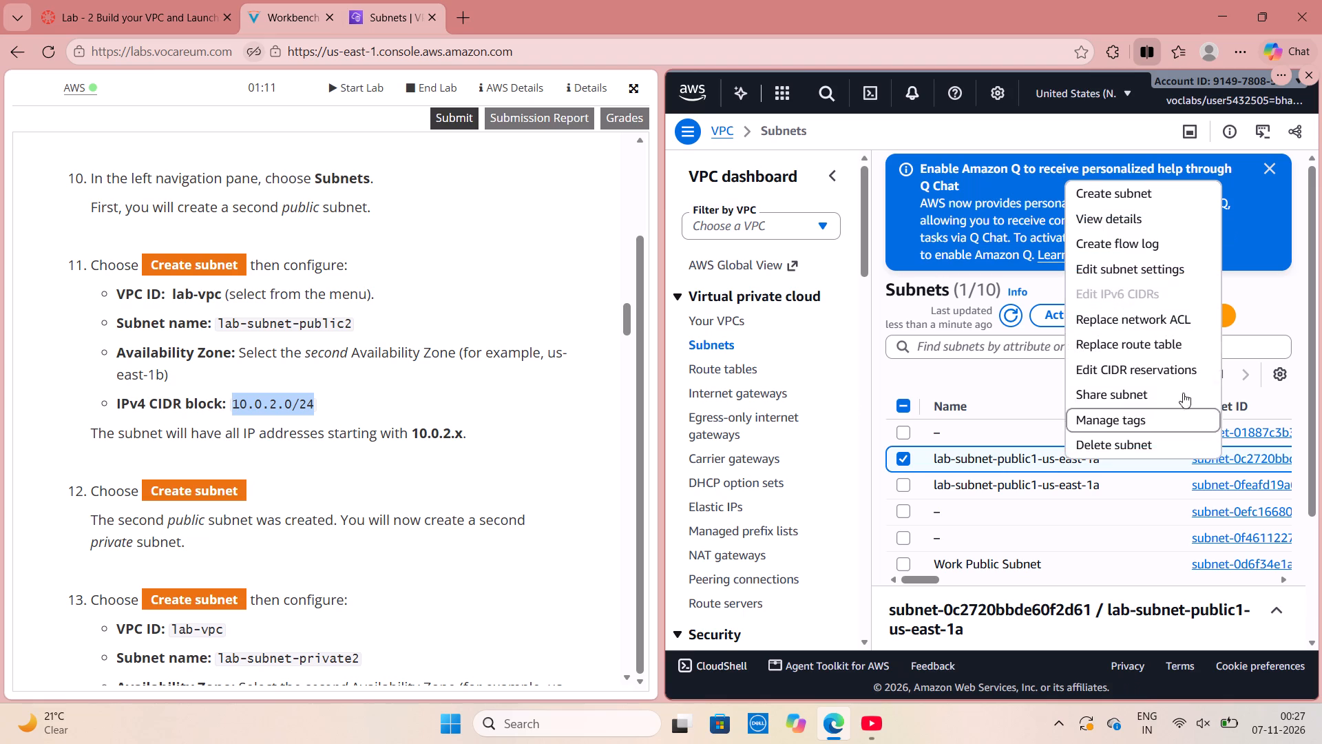
pyautogui.click(1201, 369)
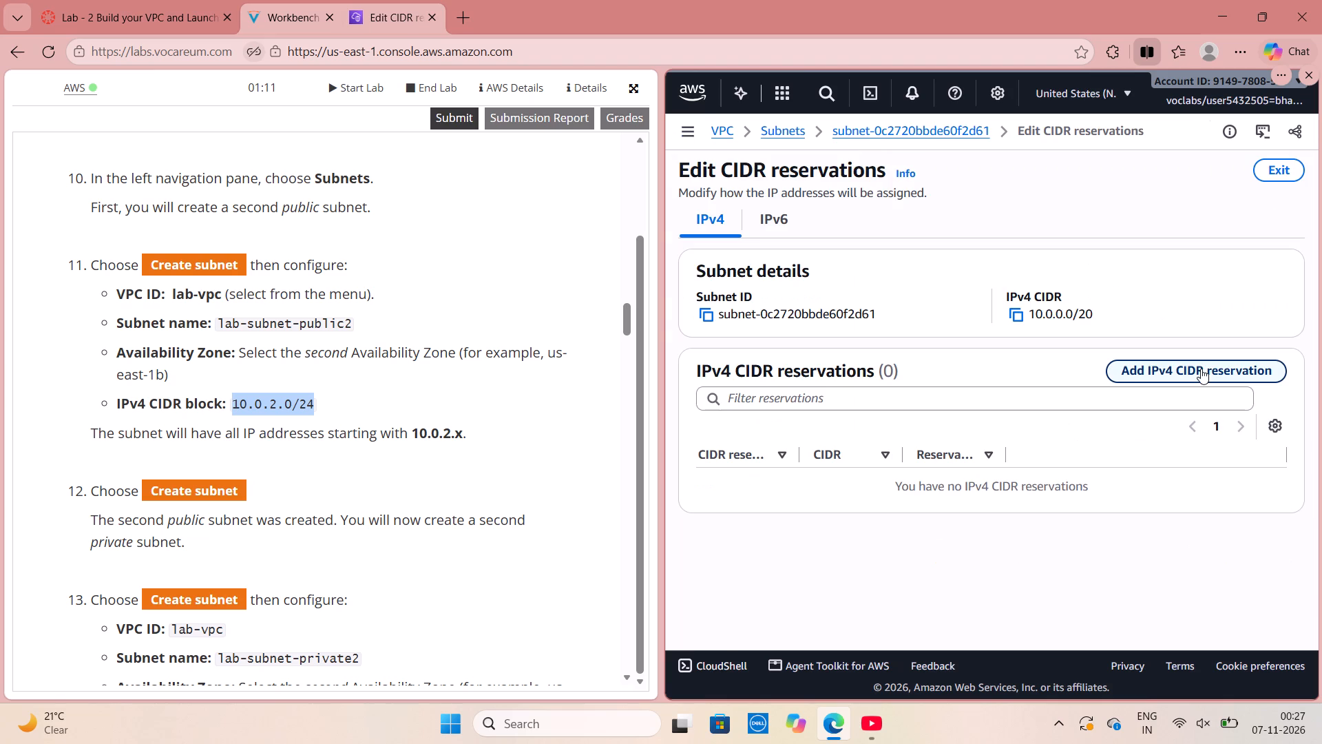
pyautogui.scroll(-1, 990, 386)
pyautogui.click(1008, 478)
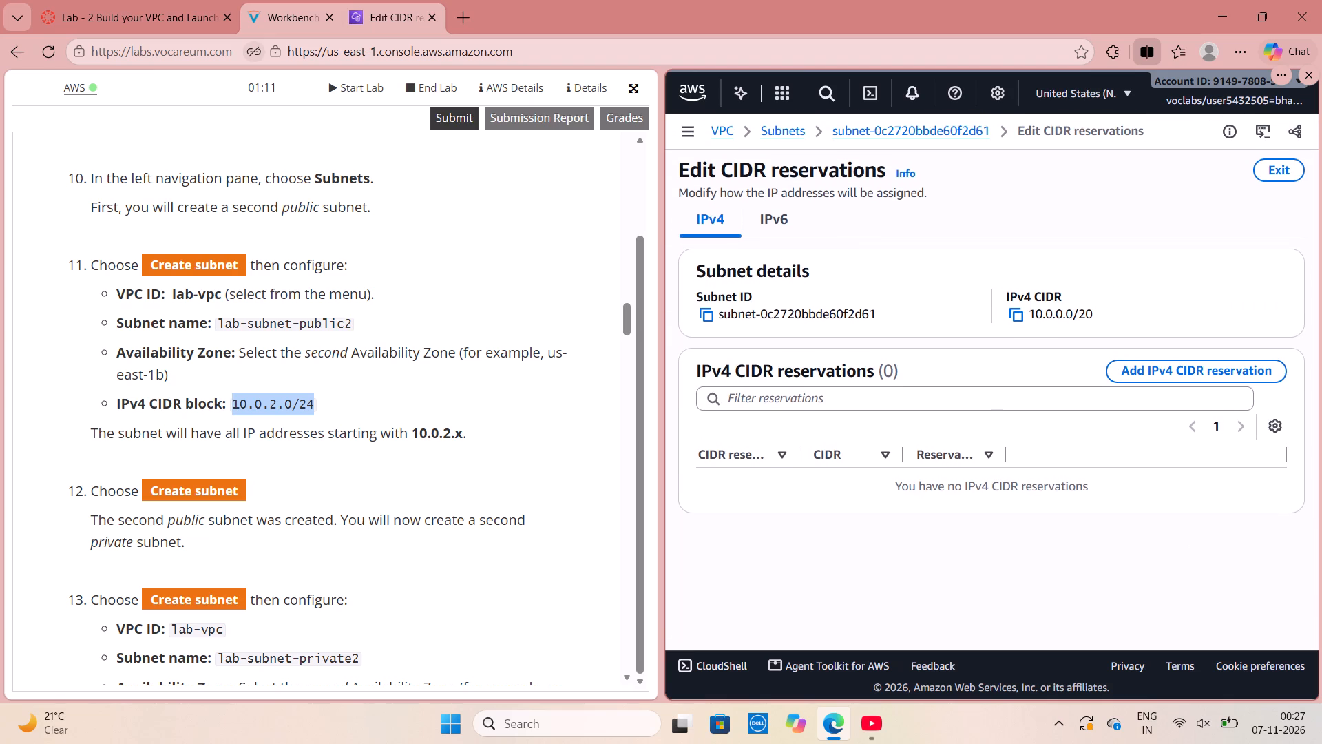
pyautogui.click(981, 464)
pyautogui.click(1156, 375)
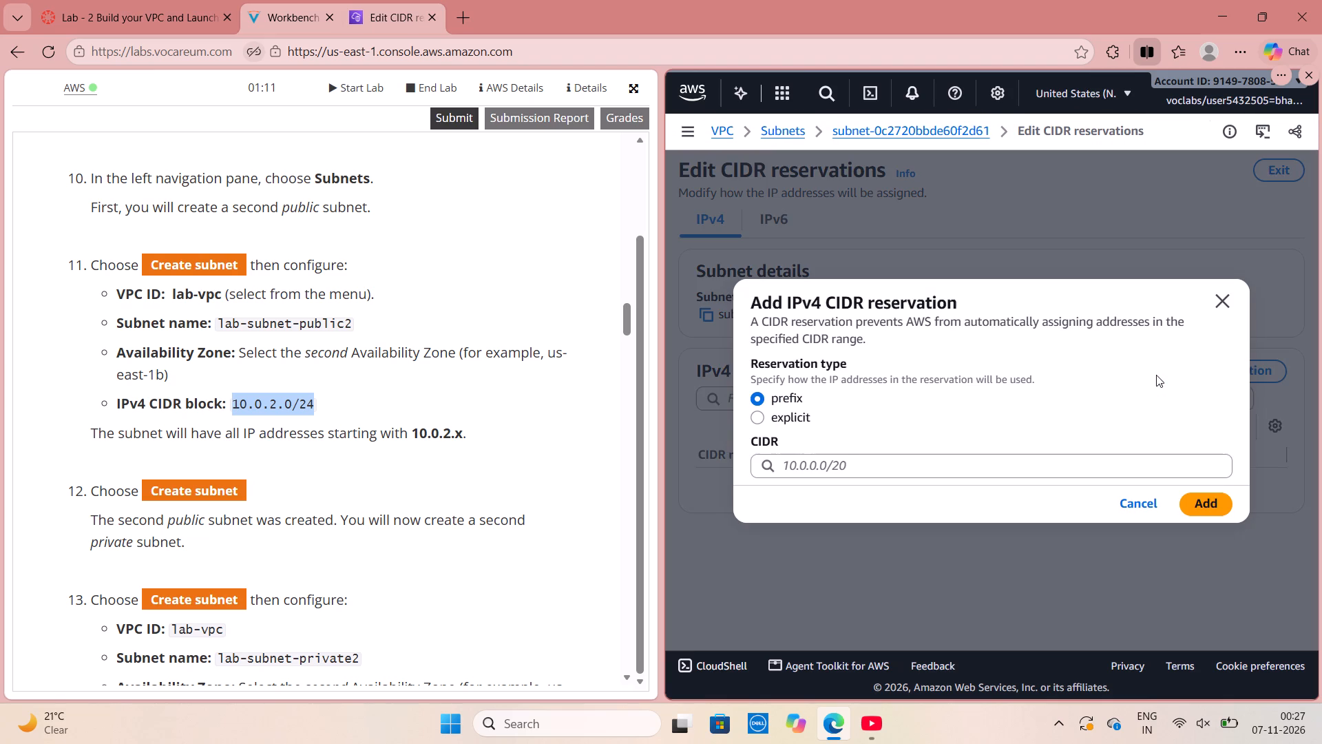
pyautogui.click(941, 479)
pyautogui.click(921, 477)
pyautogui.click(905, 460)
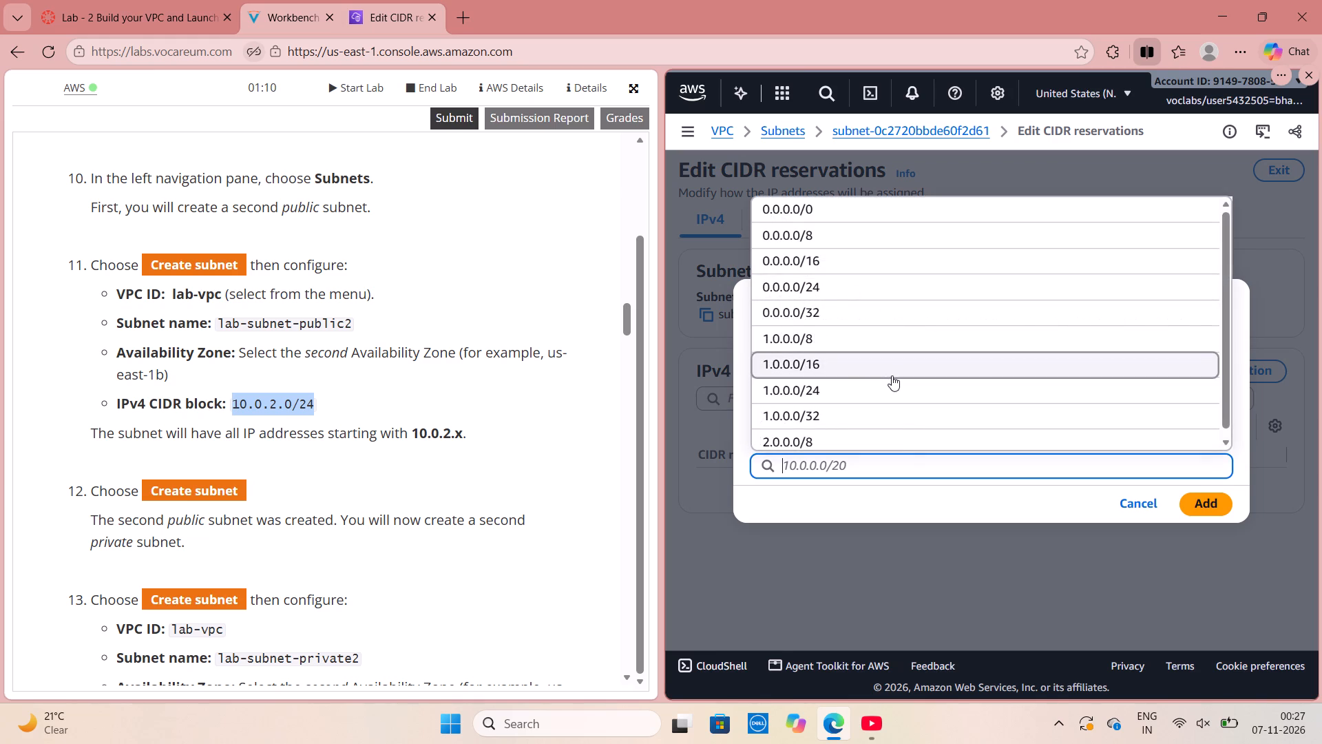
pyautogui.write('10.0.0')
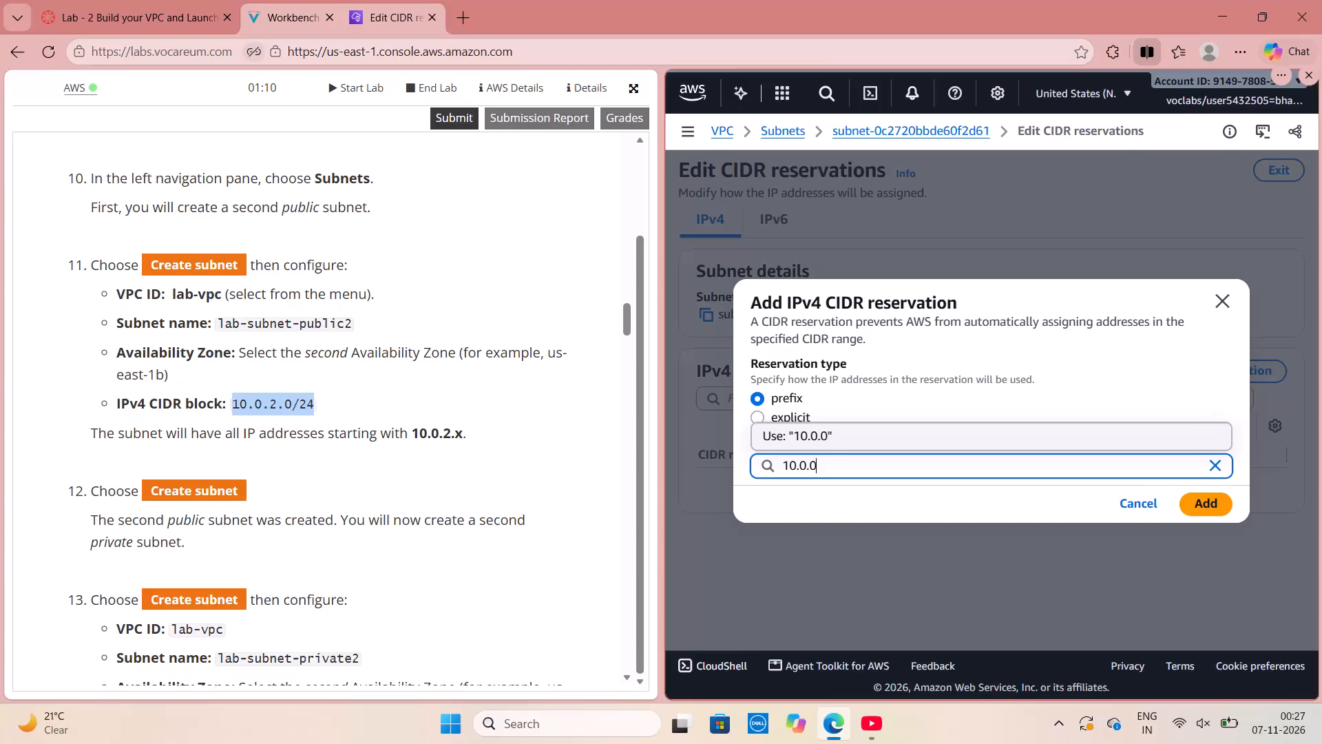
pyautogui.press('BackSpace')
pyautogui.write('2.0/24')
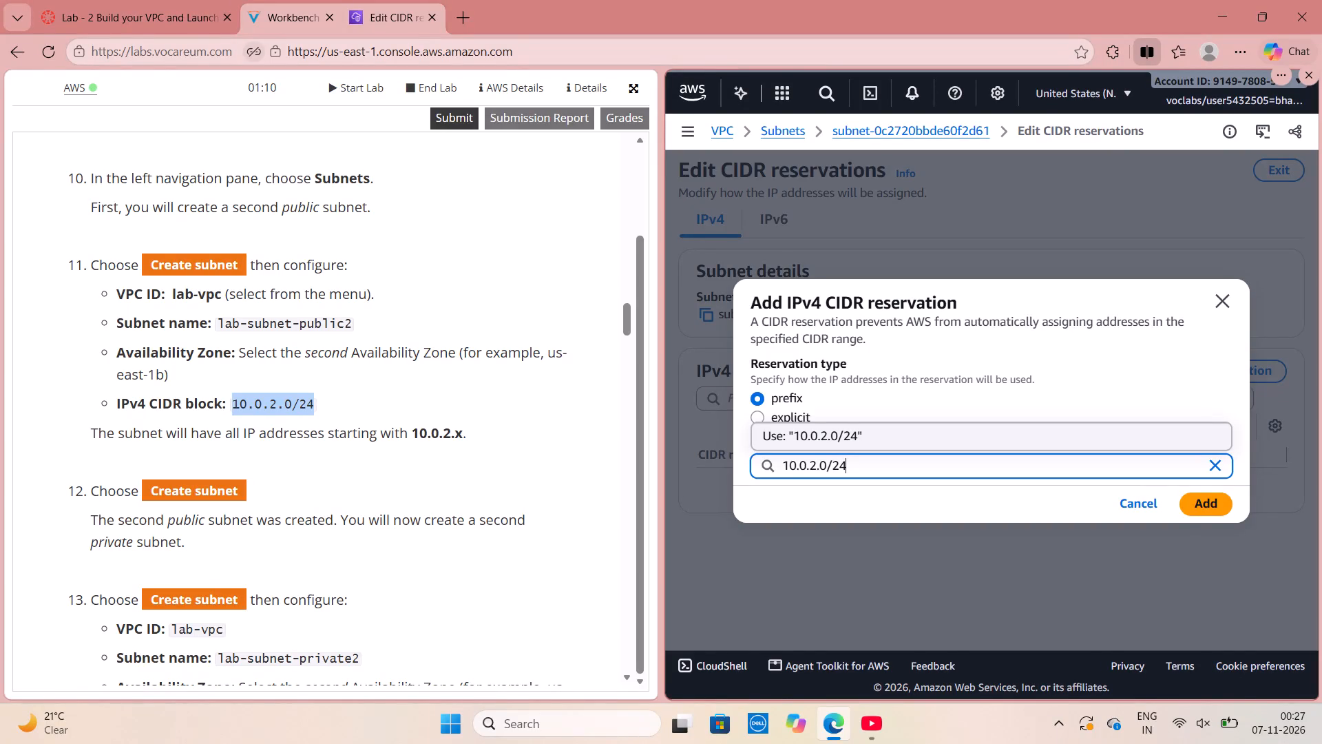
pyautogui.press('Return')
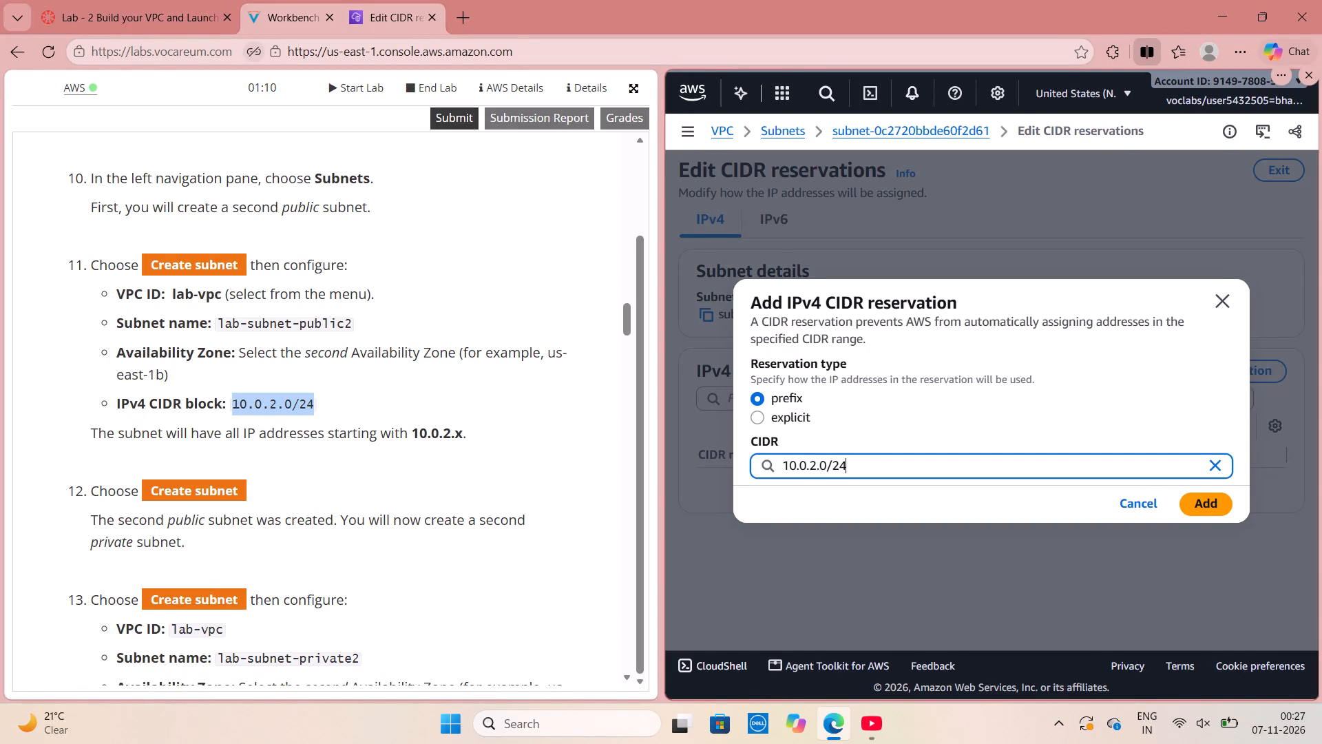
pyautogui.scroll(-2, 967, 451)
pyautogui.scroll(-2, 934, 362)
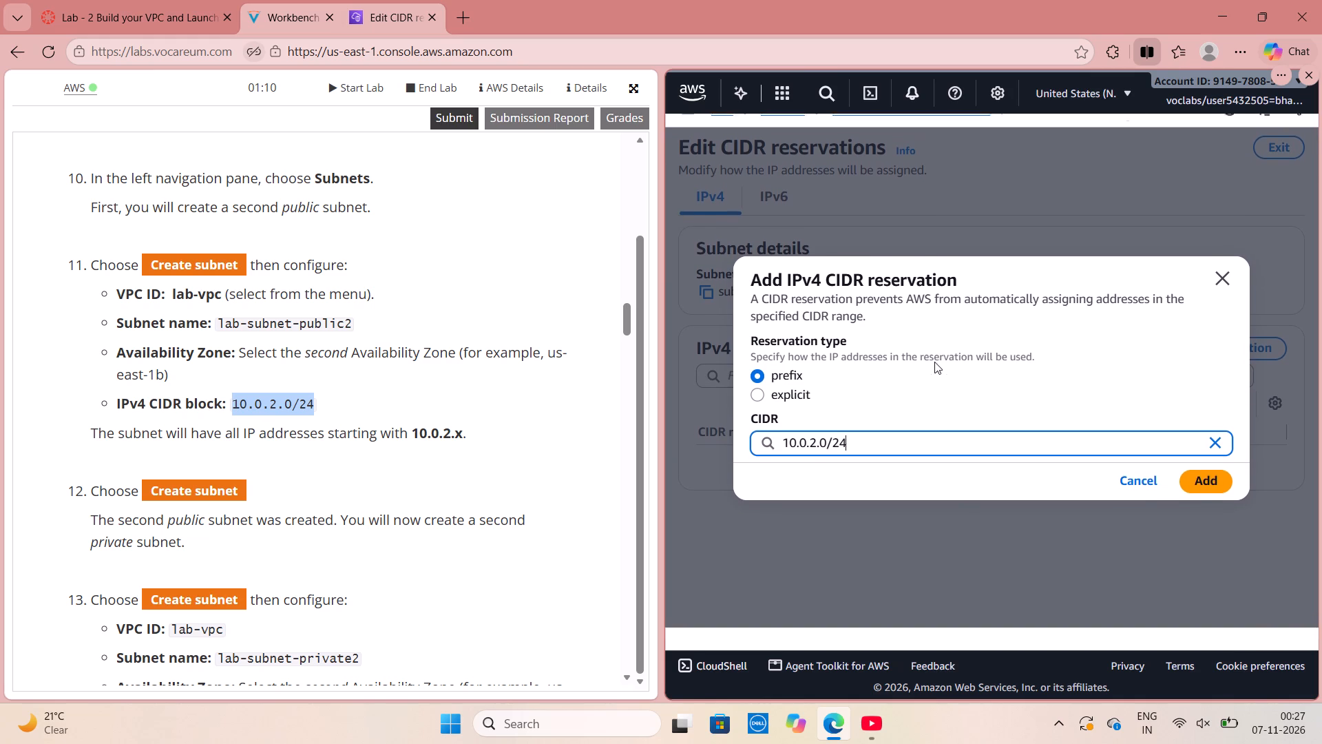
pyautogui.click(1216, 515)
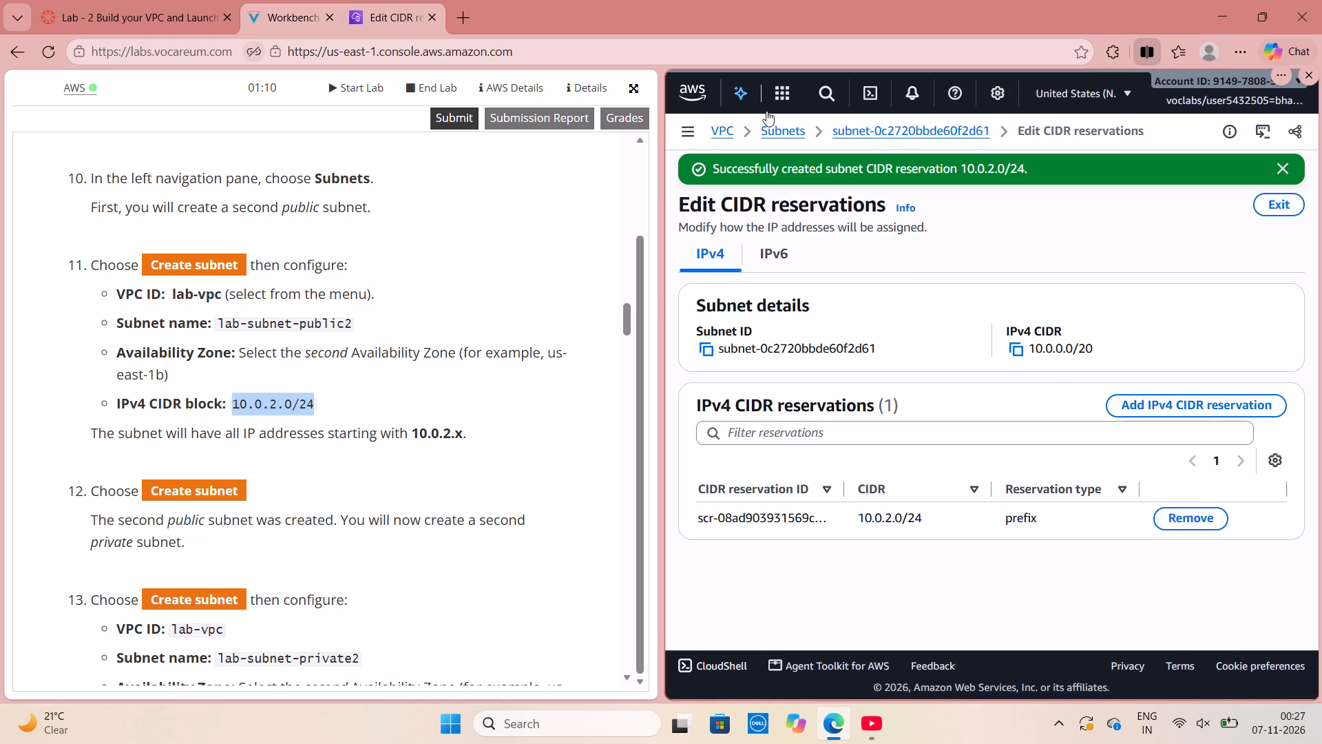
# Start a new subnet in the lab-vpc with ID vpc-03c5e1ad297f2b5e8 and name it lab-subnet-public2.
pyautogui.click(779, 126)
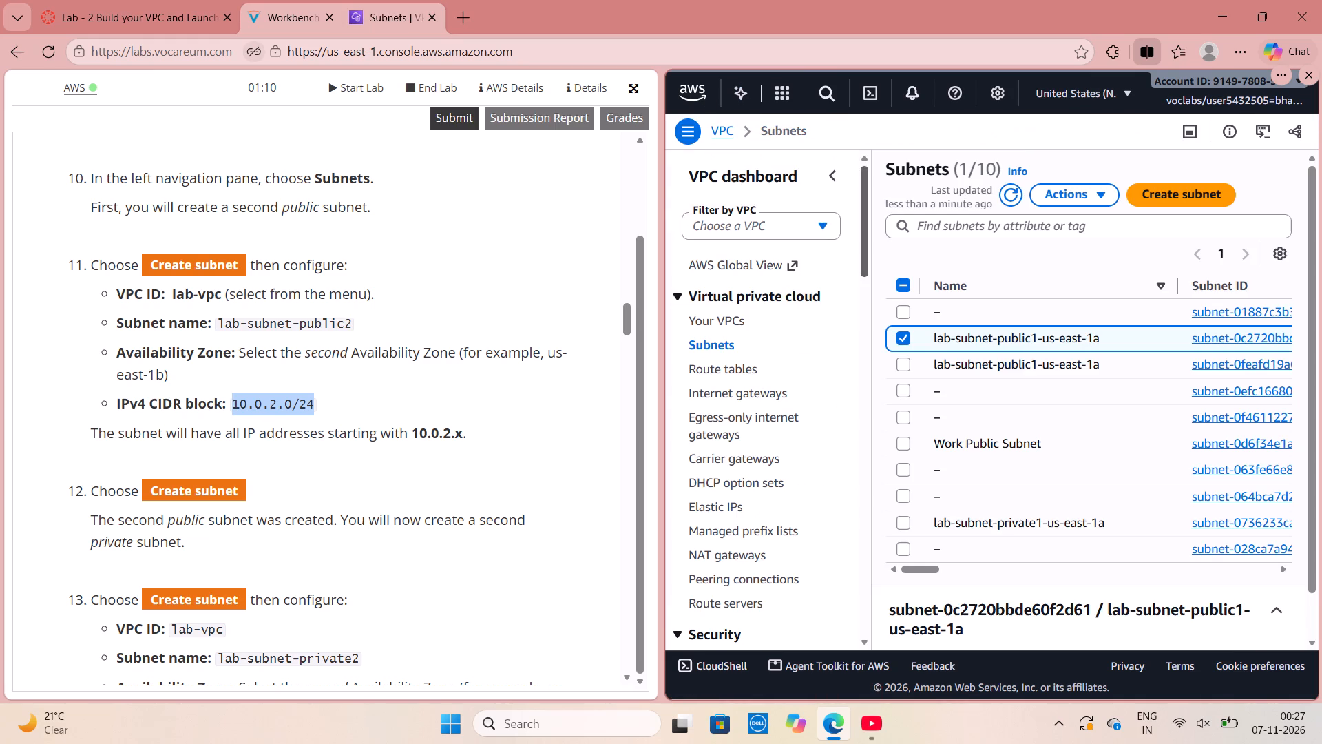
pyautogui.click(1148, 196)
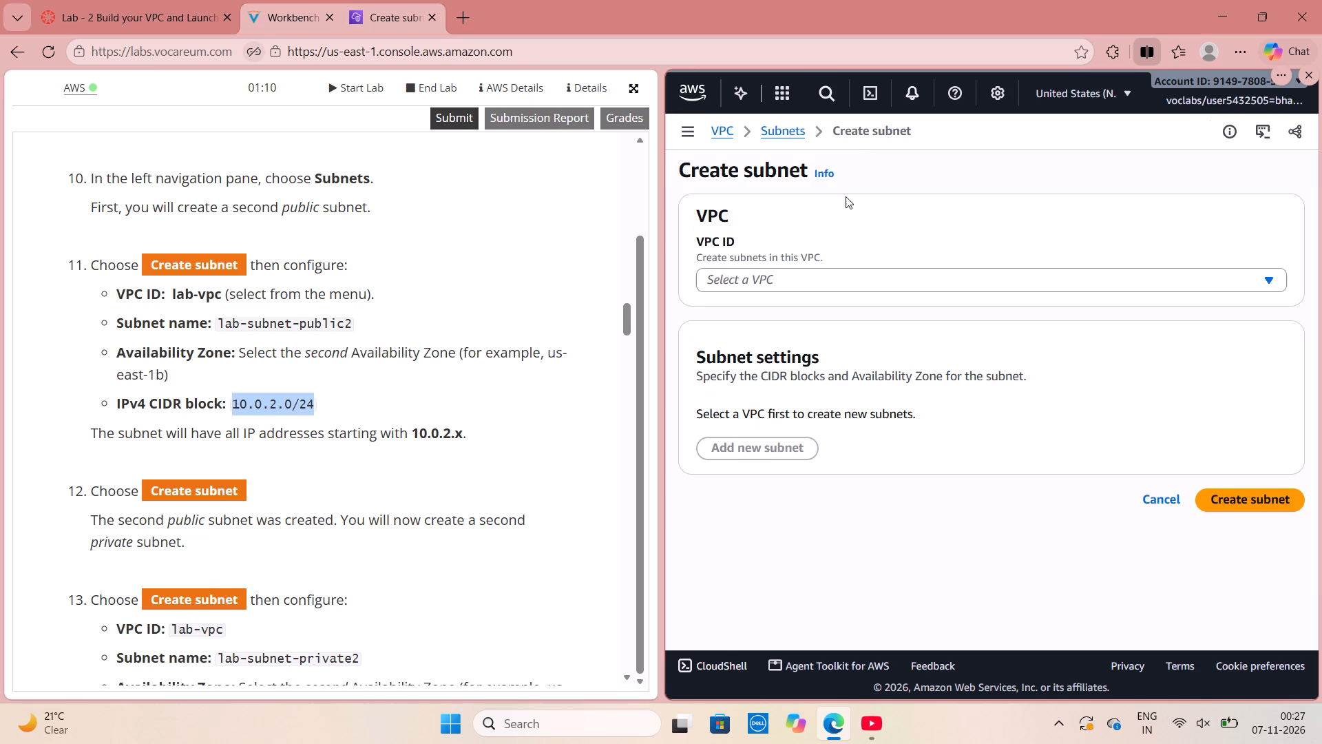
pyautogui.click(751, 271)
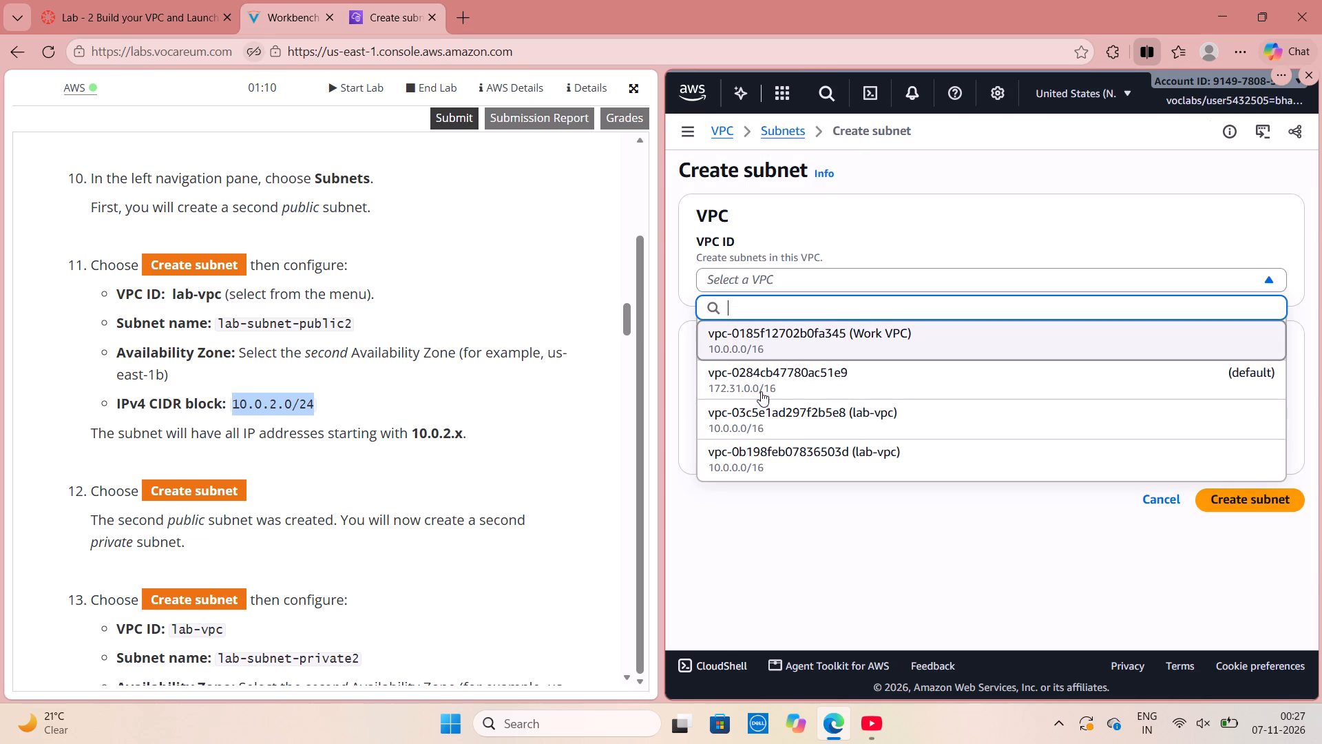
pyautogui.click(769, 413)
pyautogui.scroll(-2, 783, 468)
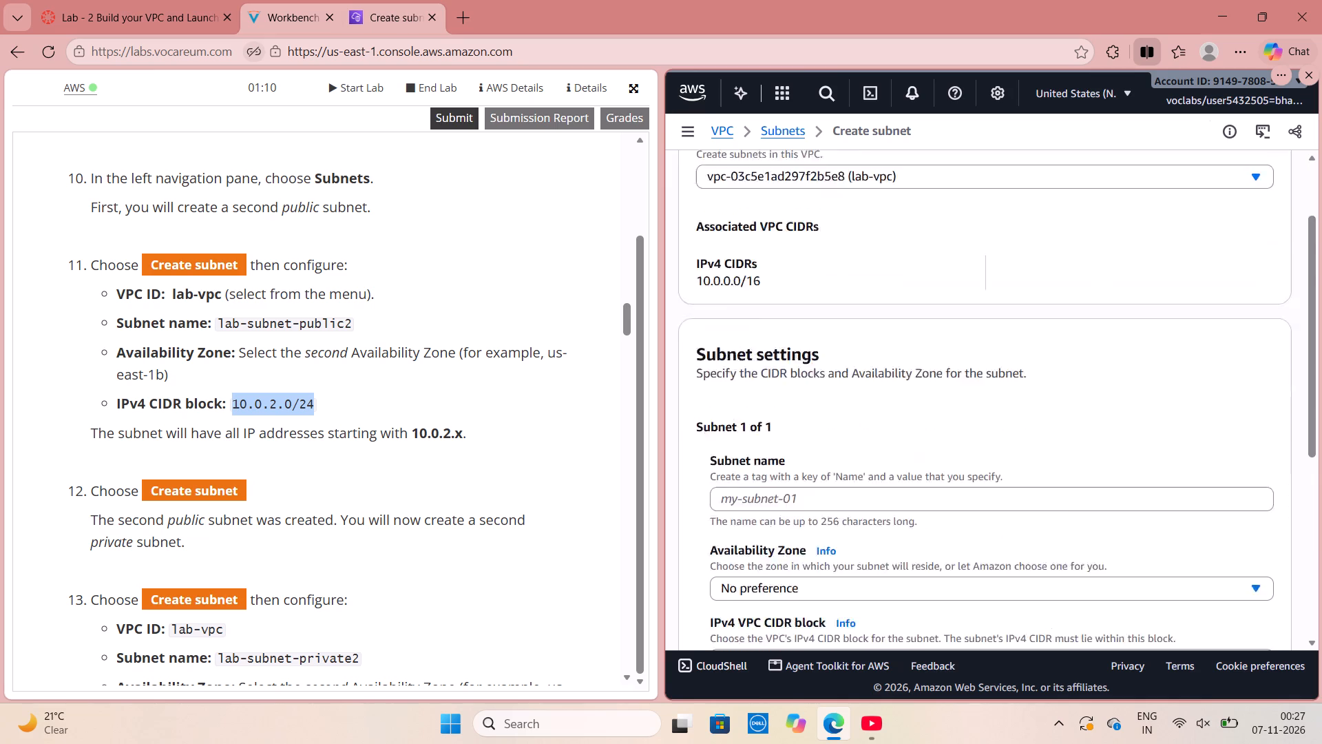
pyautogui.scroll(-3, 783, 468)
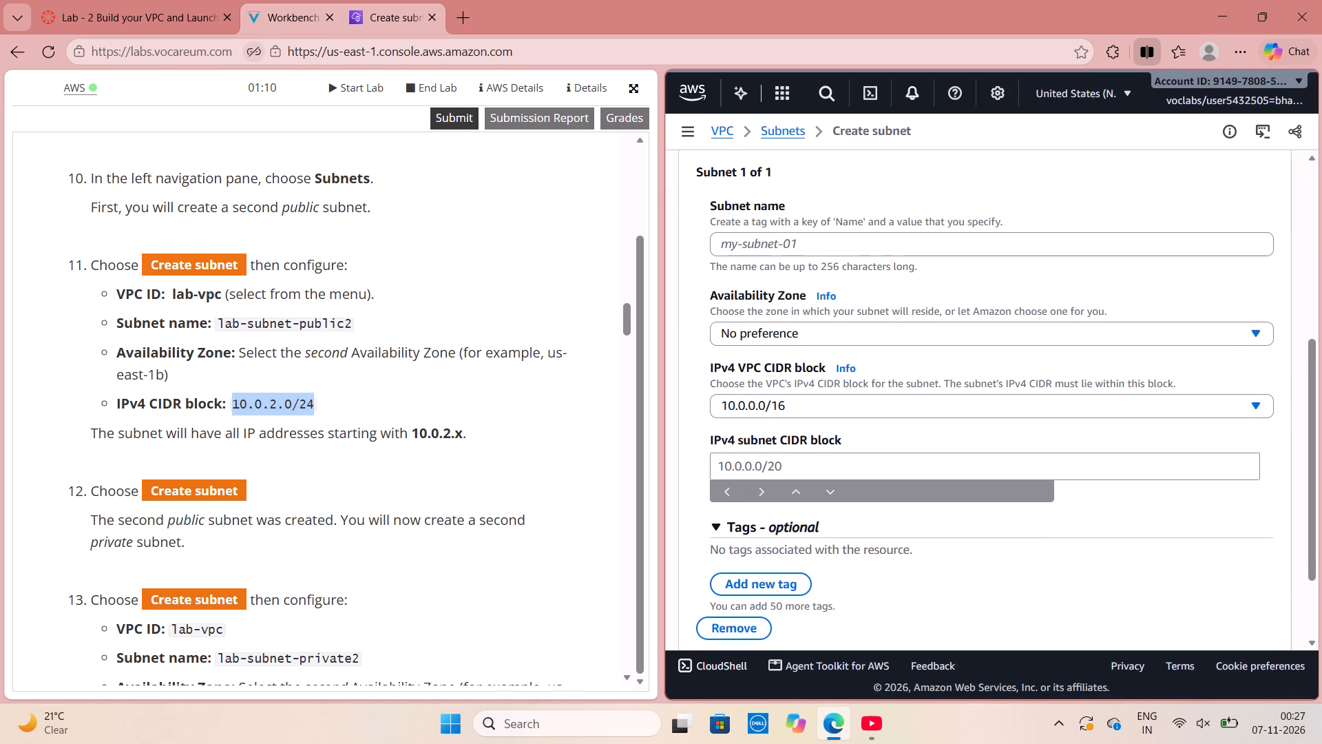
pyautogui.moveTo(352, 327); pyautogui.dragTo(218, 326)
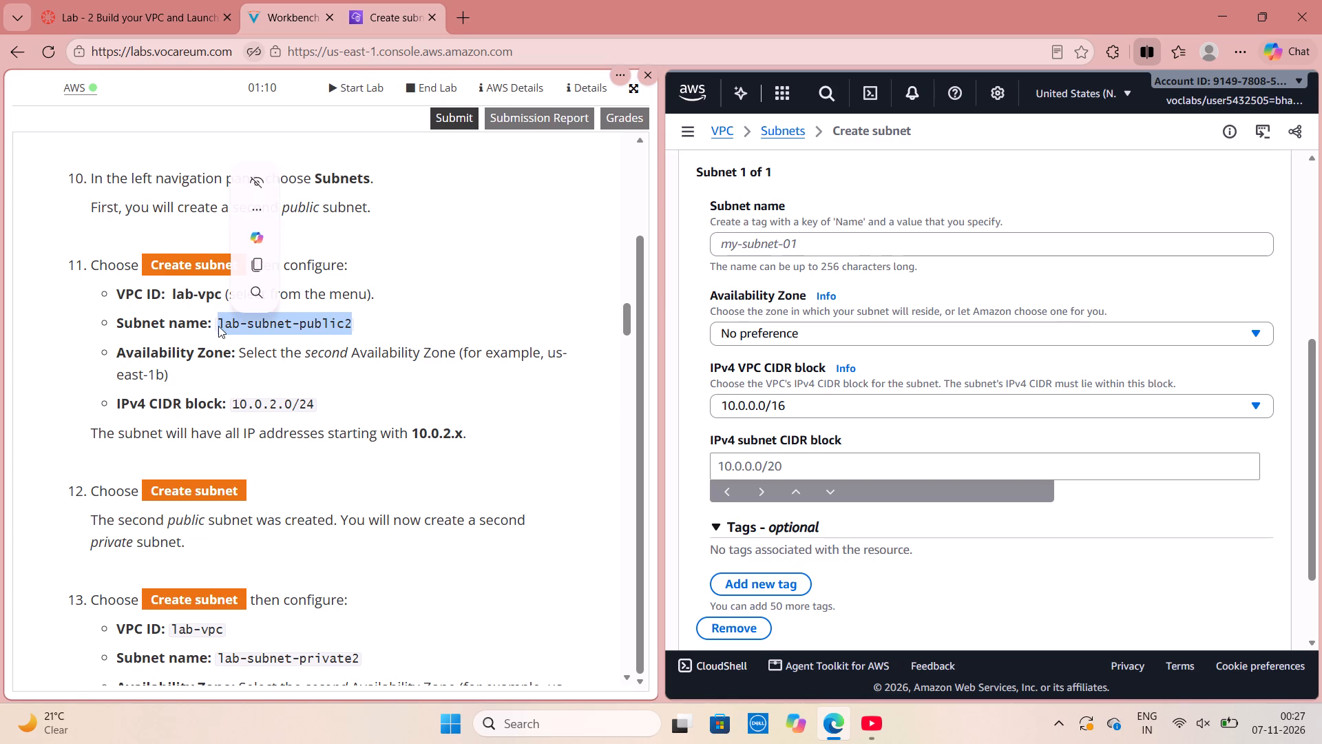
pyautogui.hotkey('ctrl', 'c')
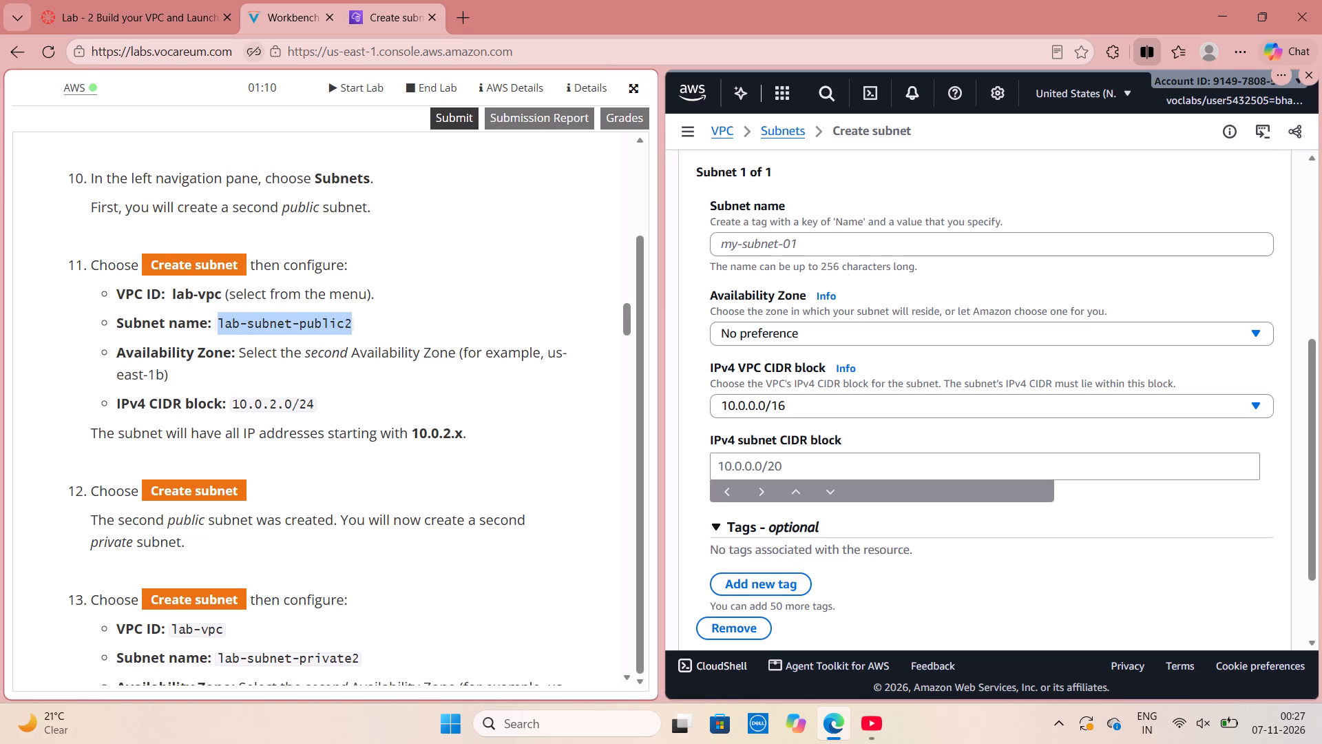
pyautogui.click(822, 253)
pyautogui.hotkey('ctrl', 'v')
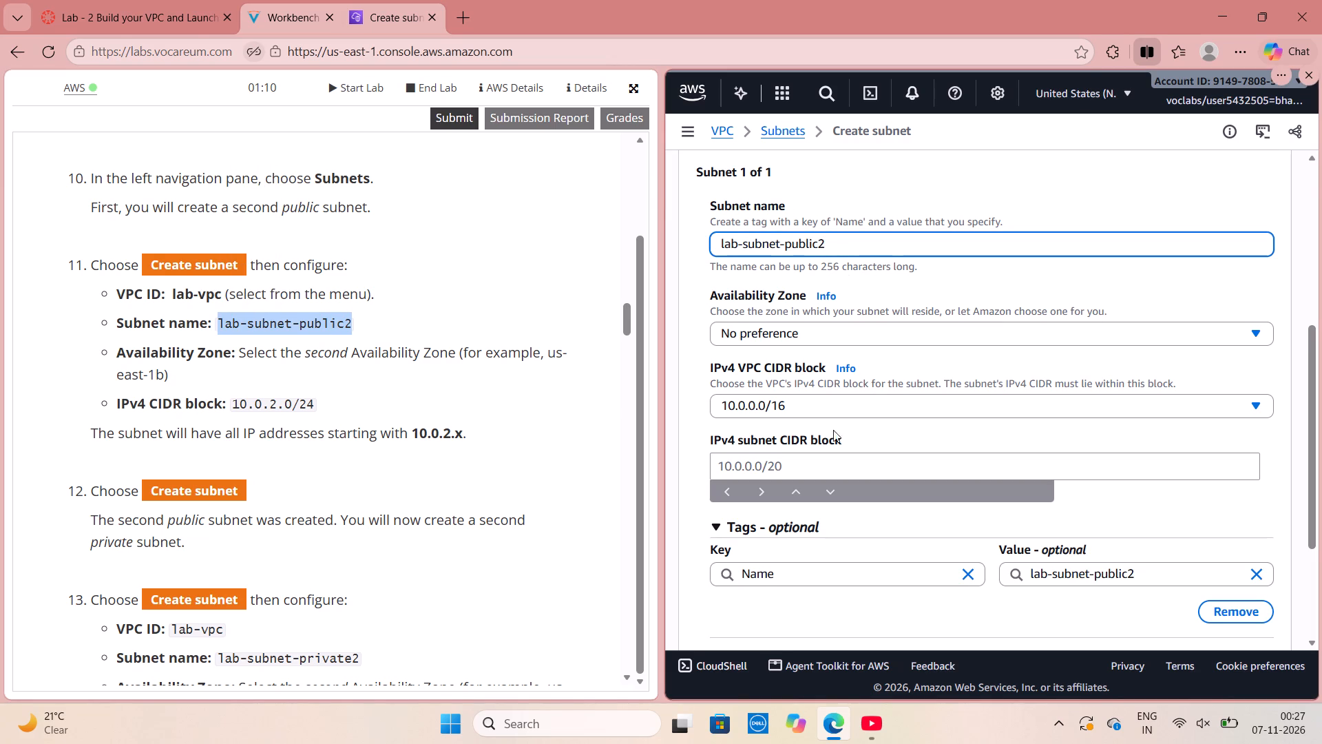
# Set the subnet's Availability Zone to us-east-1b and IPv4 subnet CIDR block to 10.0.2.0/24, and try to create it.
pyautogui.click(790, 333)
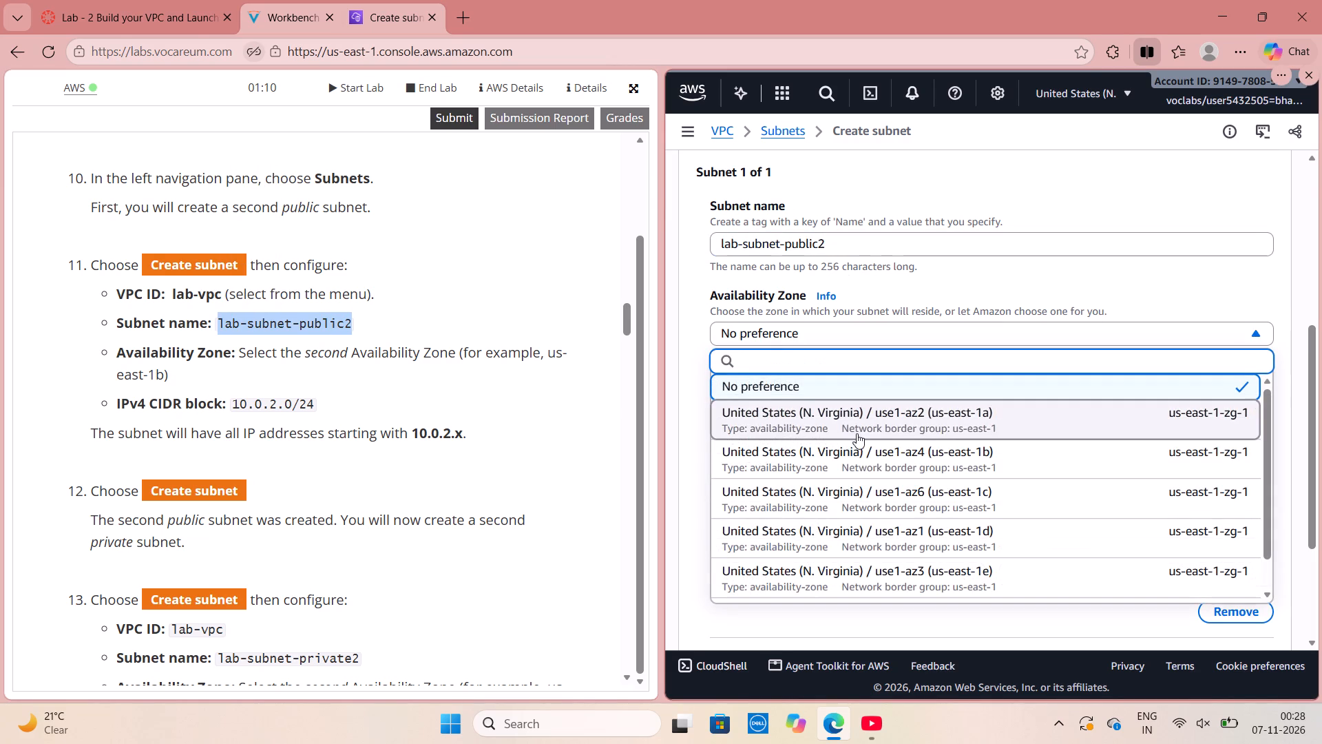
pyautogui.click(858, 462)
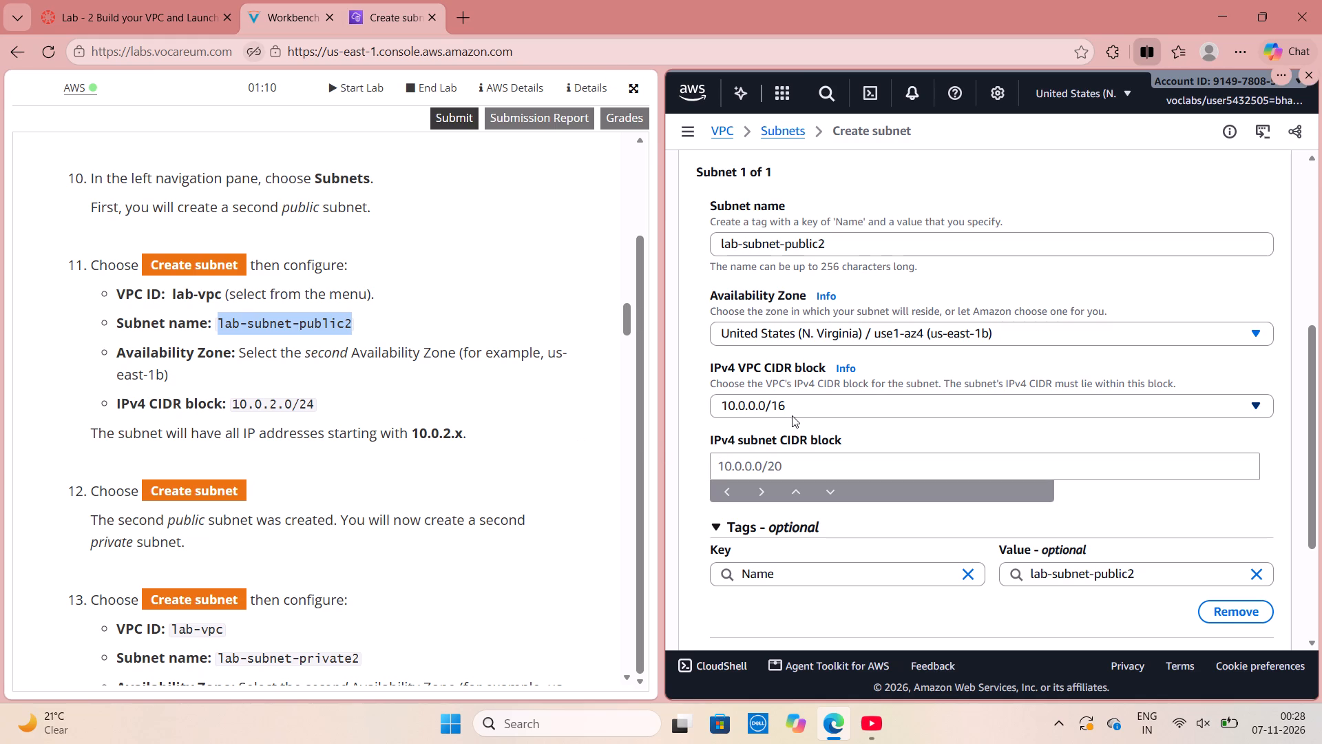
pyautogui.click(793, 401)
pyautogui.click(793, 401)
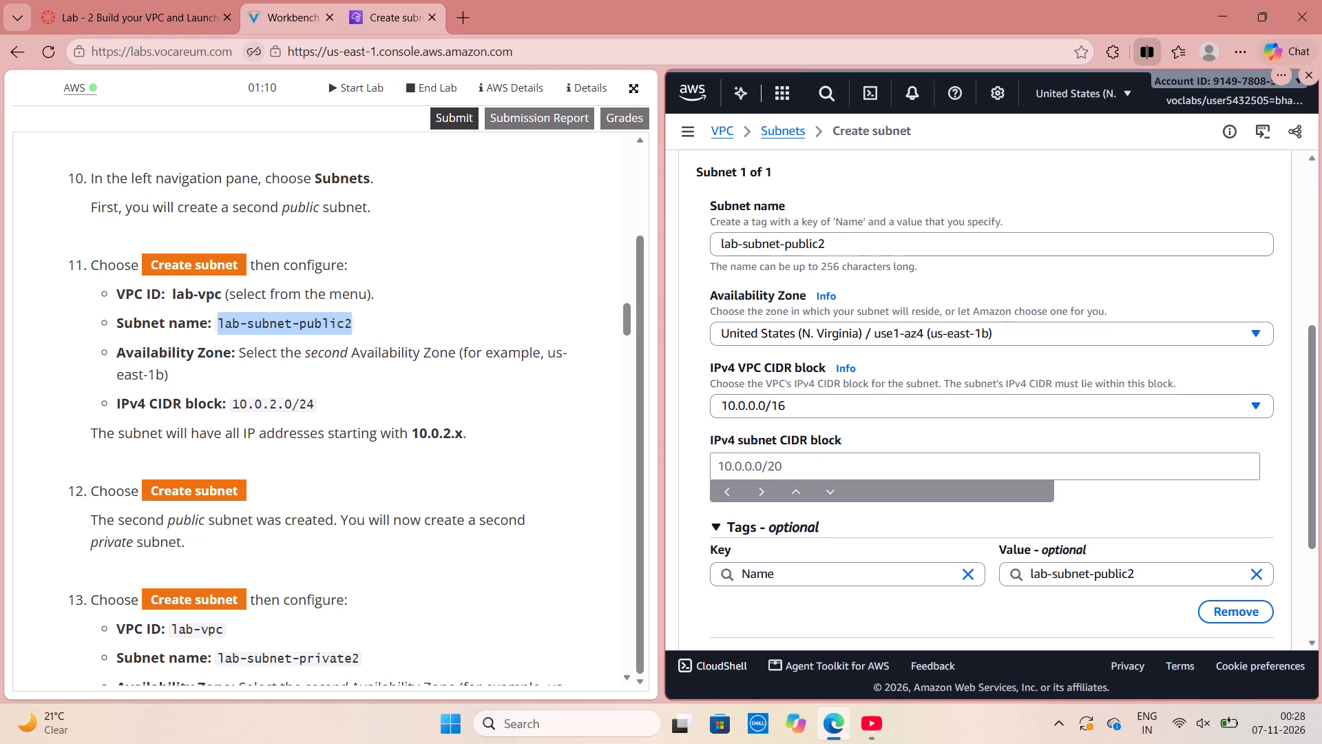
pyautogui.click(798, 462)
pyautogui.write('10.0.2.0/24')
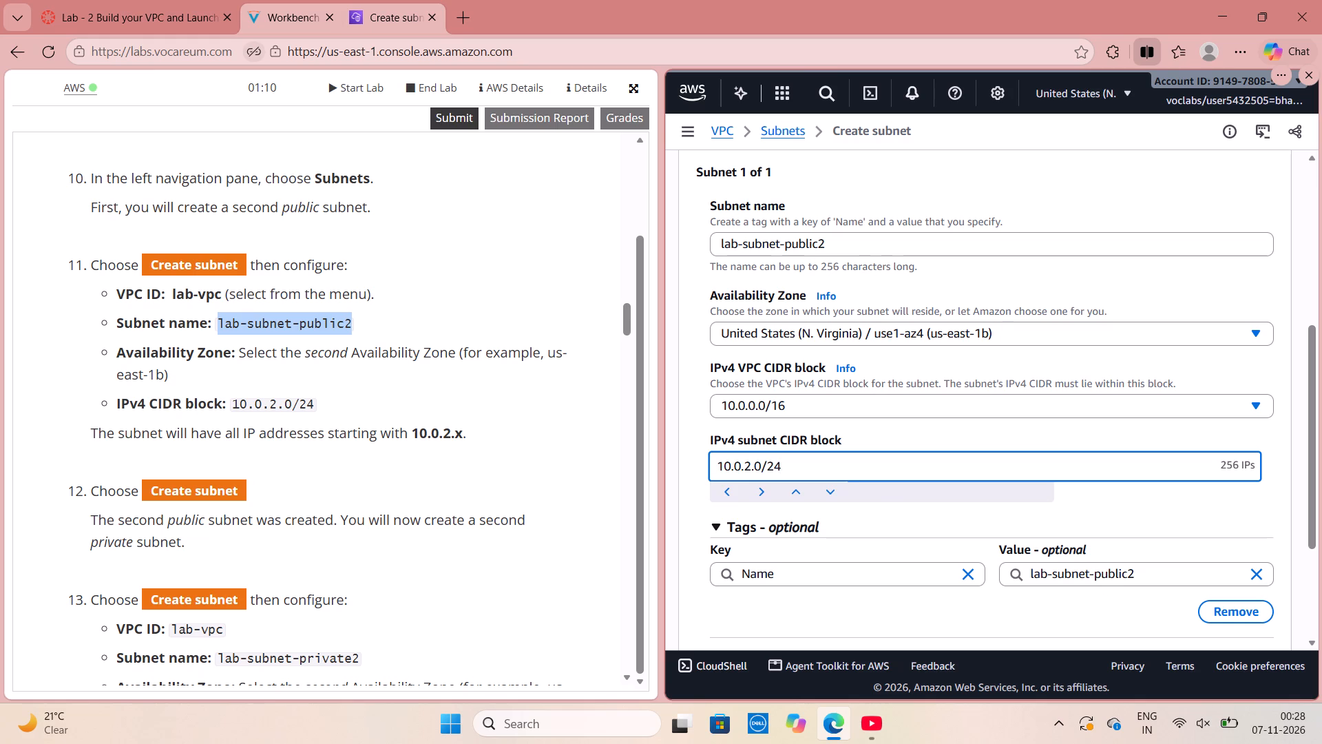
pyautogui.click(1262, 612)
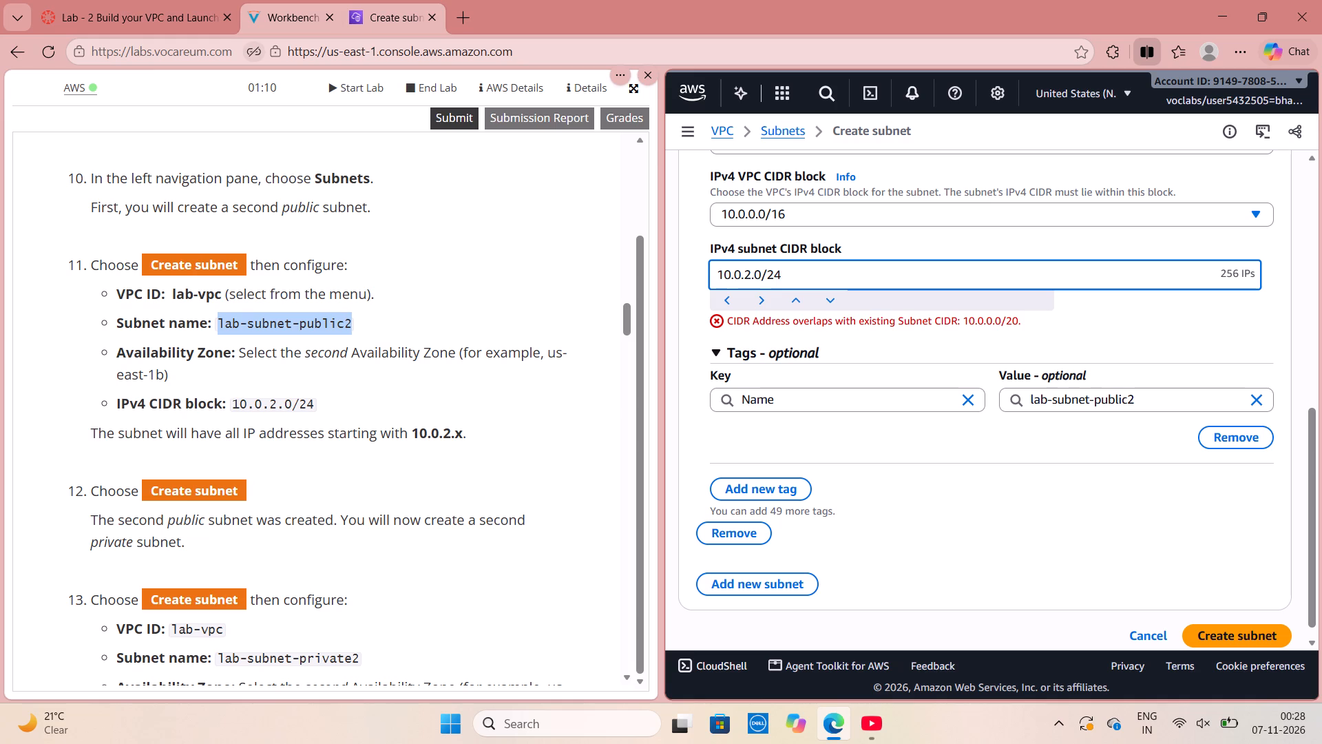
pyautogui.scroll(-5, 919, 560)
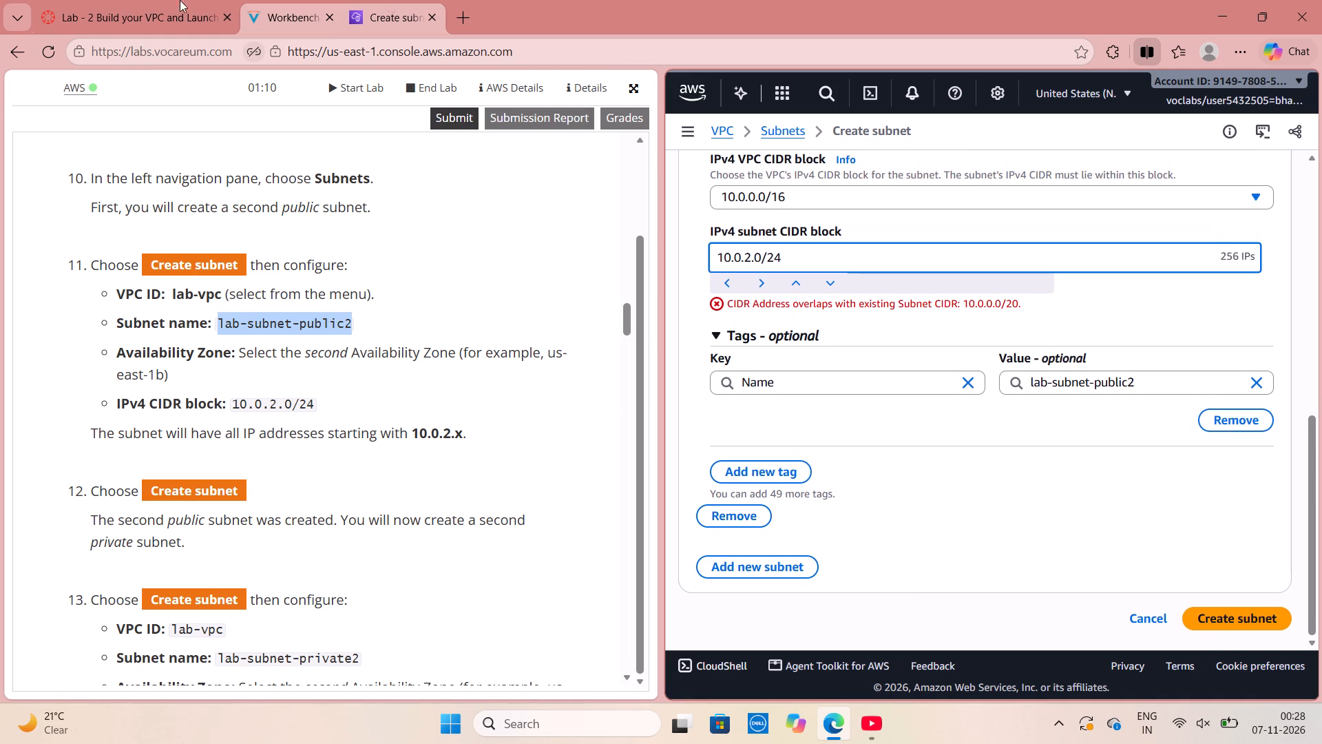
# Close the lab workbench, the subnet creation page and the Lab 2 assignment page, ending the browser session.
pyautogui.click(327, 19)
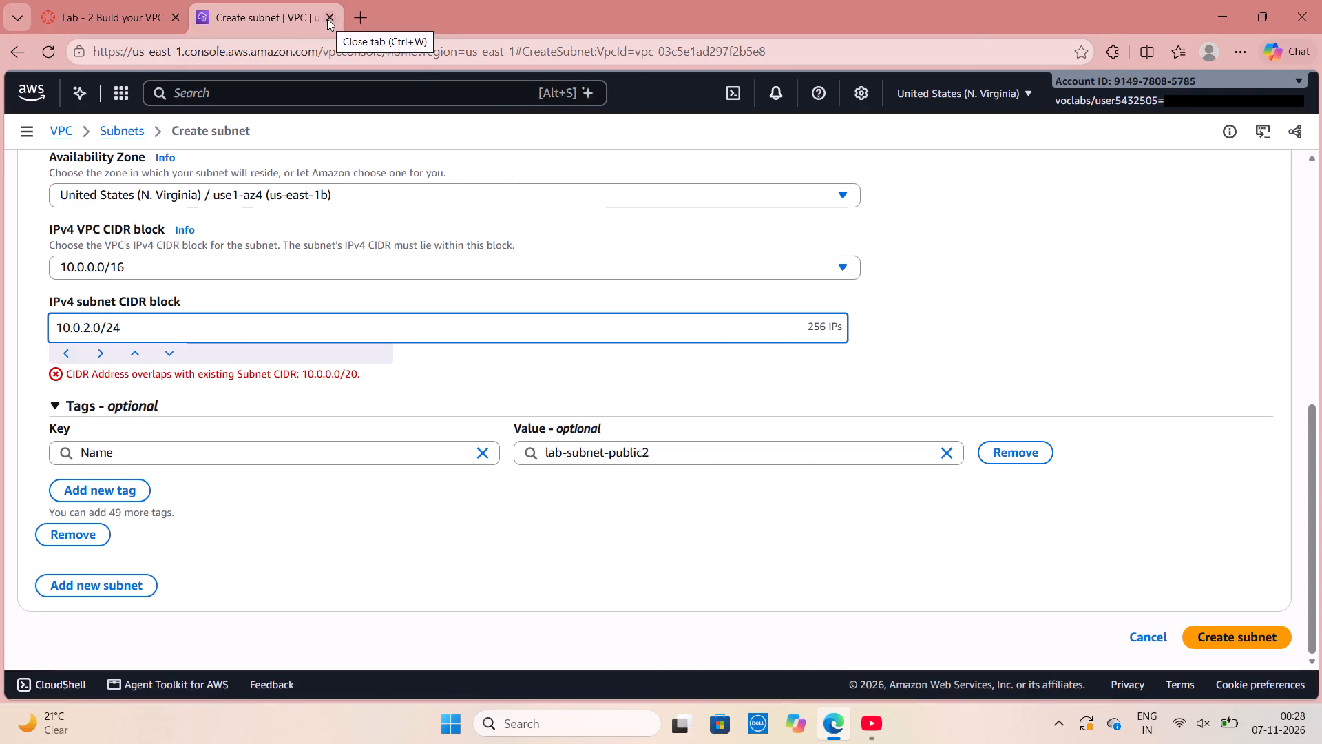
pyautogui.click(333, 19)
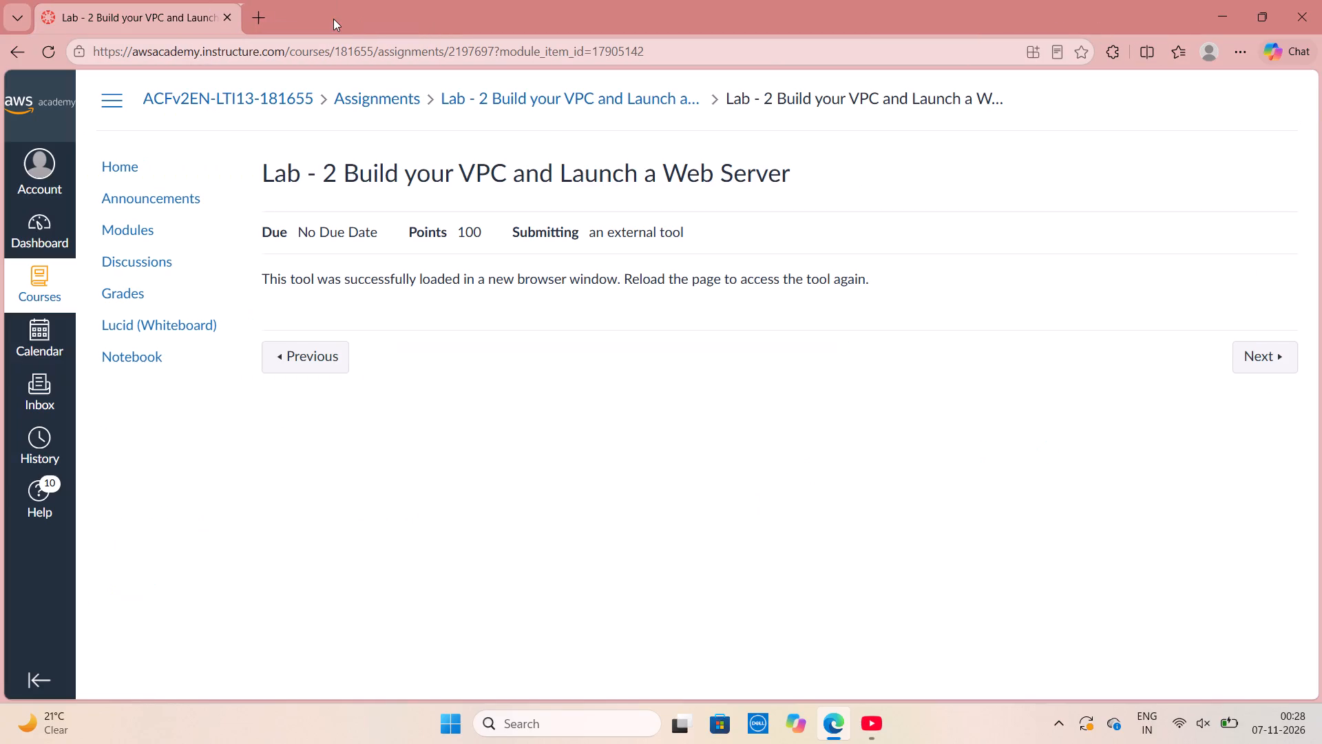
pyautogui.click(1321, 0)
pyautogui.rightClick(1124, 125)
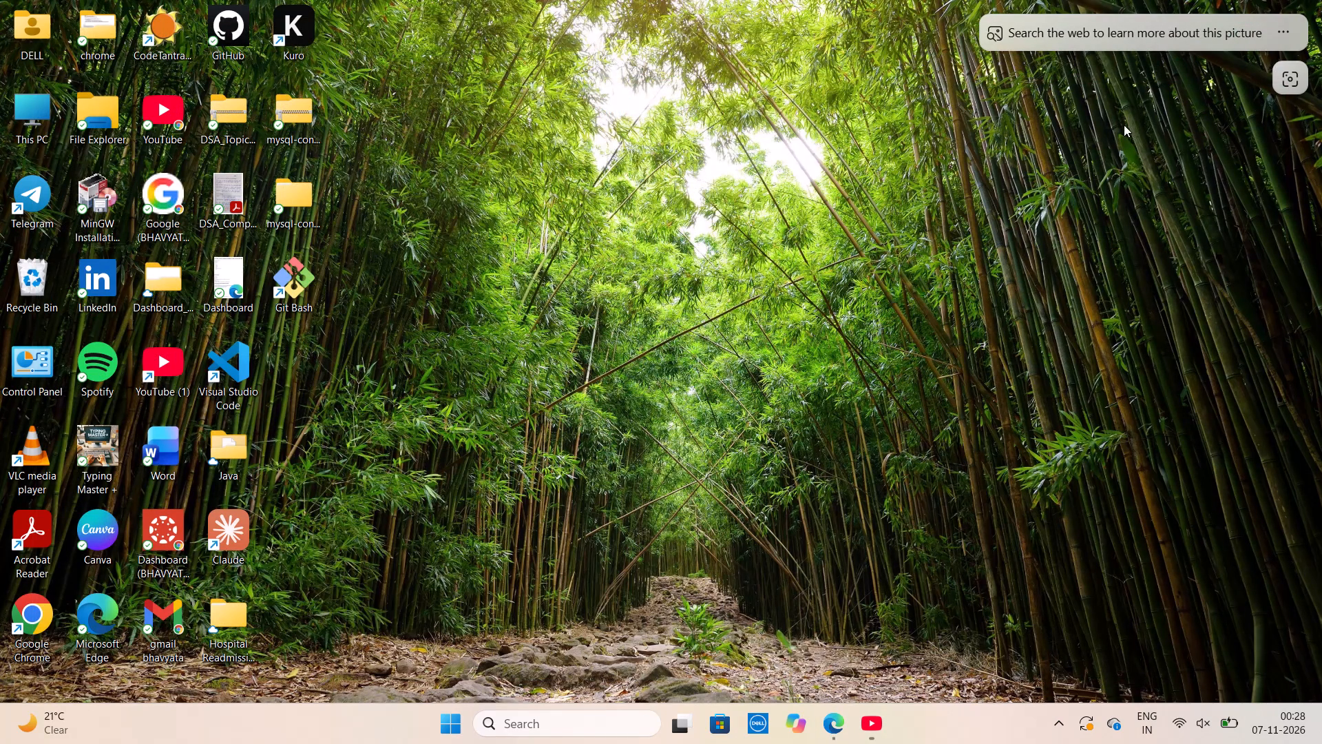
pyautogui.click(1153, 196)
# Launch Kuro from the desktop.
pyautogui.doubleClick(291, 18)
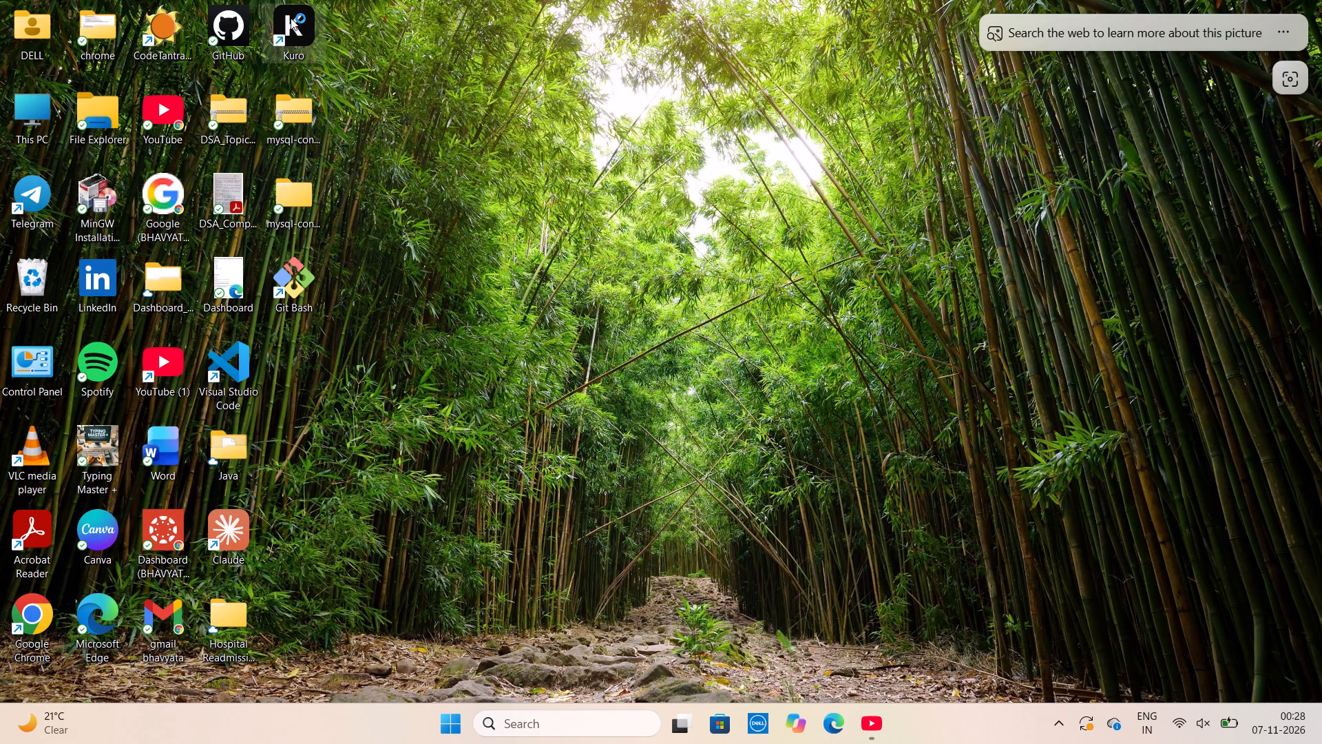